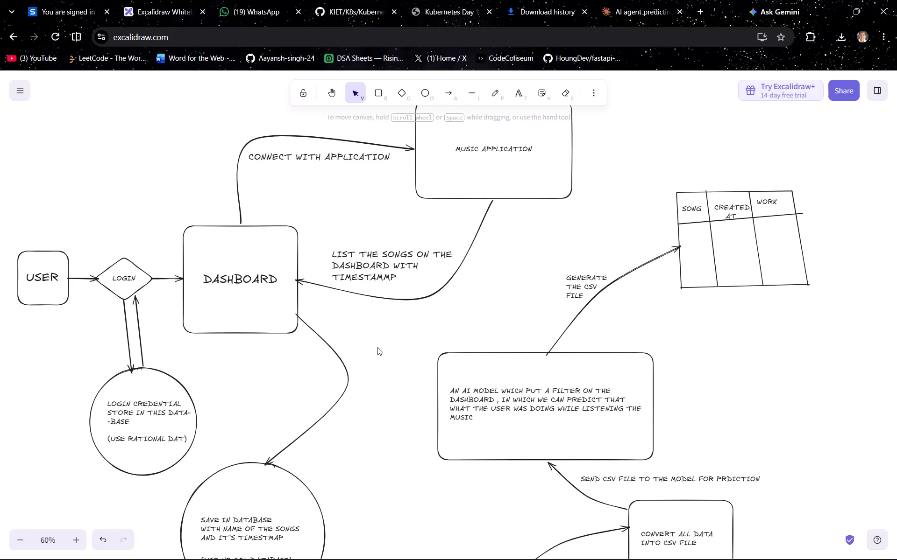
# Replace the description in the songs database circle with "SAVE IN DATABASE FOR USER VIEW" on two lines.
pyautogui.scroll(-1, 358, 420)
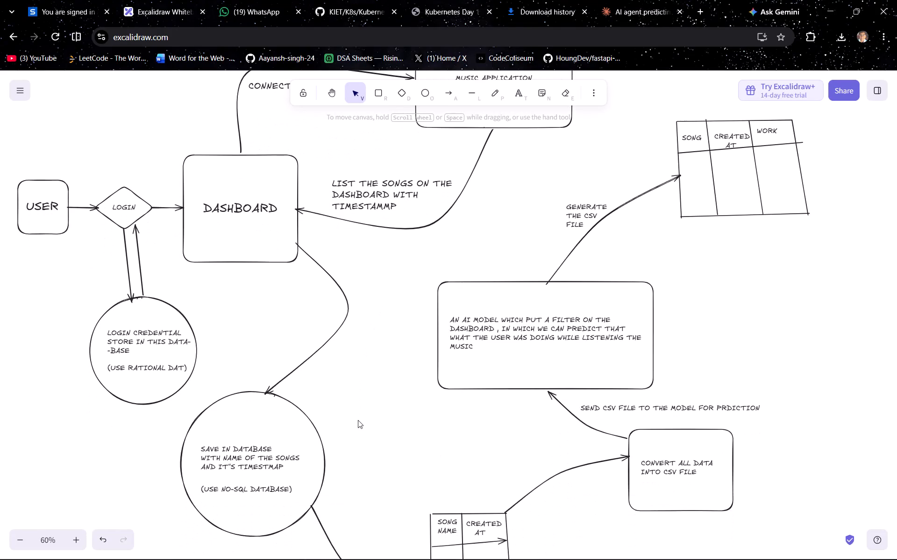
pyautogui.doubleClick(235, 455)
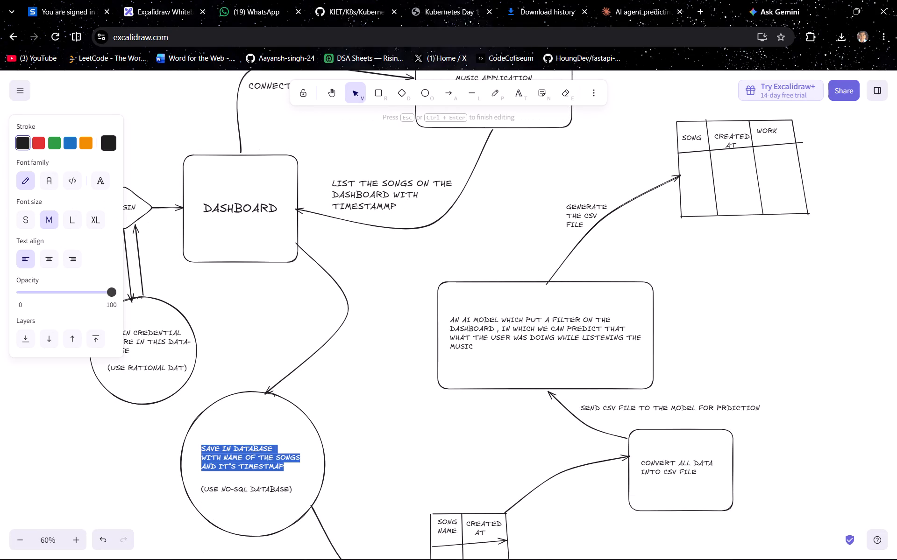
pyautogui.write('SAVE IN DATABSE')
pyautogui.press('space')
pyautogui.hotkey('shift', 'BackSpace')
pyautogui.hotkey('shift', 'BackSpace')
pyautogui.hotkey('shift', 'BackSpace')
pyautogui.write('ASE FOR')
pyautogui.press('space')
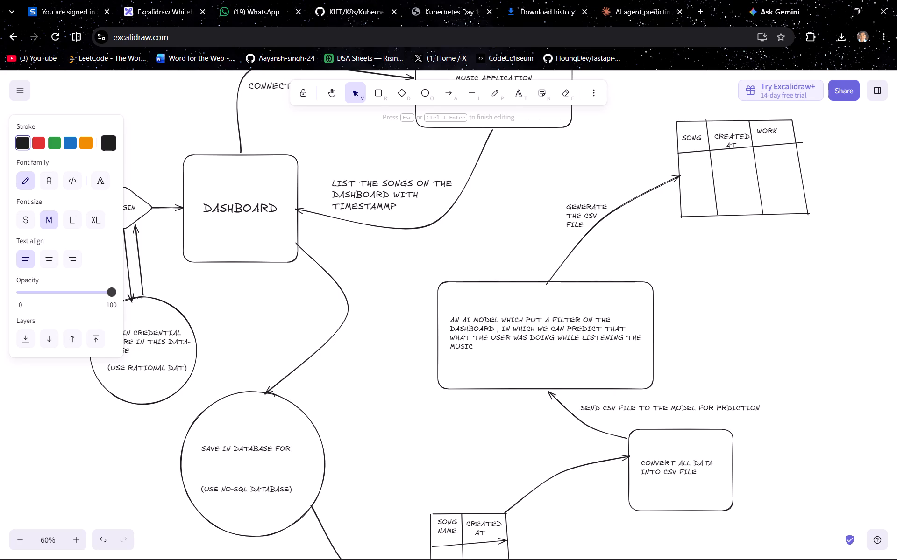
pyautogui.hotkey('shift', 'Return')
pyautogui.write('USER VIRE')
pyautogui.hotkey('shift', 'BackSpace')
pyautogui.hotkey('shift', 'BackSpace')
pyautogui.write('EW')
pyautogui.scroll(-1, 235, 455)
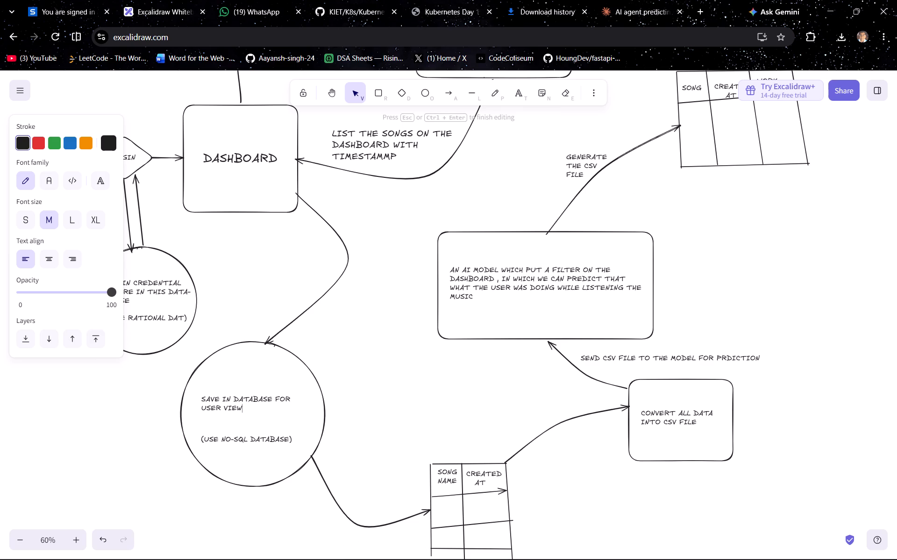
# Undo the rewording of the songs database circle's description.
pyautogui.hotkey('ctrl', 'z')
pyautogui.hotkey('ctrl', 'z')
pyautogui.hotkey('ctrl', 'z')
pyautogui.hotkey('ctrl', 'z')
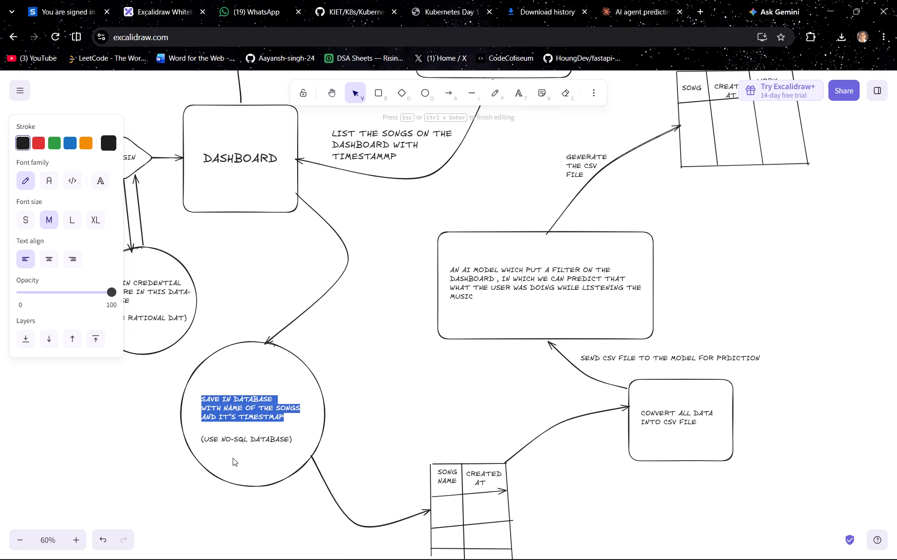
# Delete the description above "(USE NO-SQL DATABASE)" in the songs database circle.
pyautogui.click(245, 414)
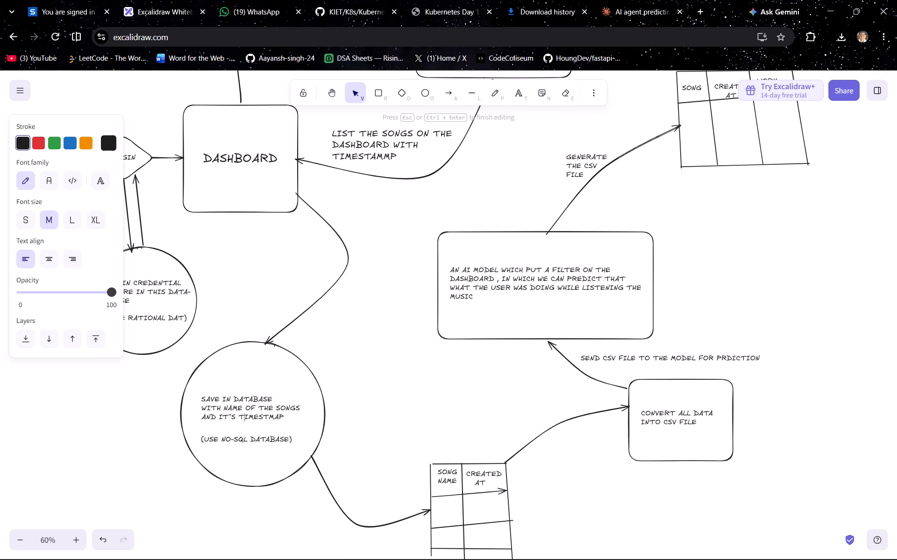
pyautogui.moveTo(286, 416); pyautogui.dragTo(200, 405)
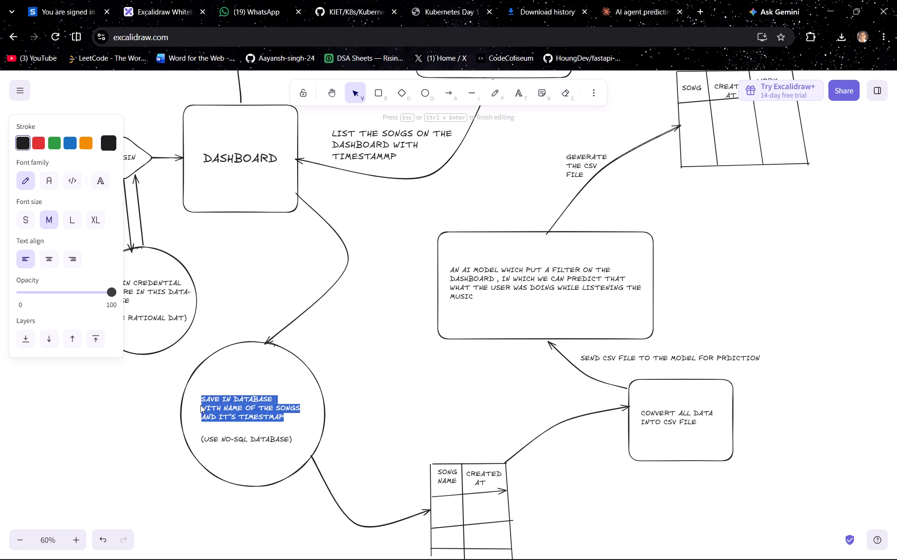
pyautogui.moveTo(200, 405); pyautogui.dragTo(200, 404)
pyautogui.press('BackSpace')
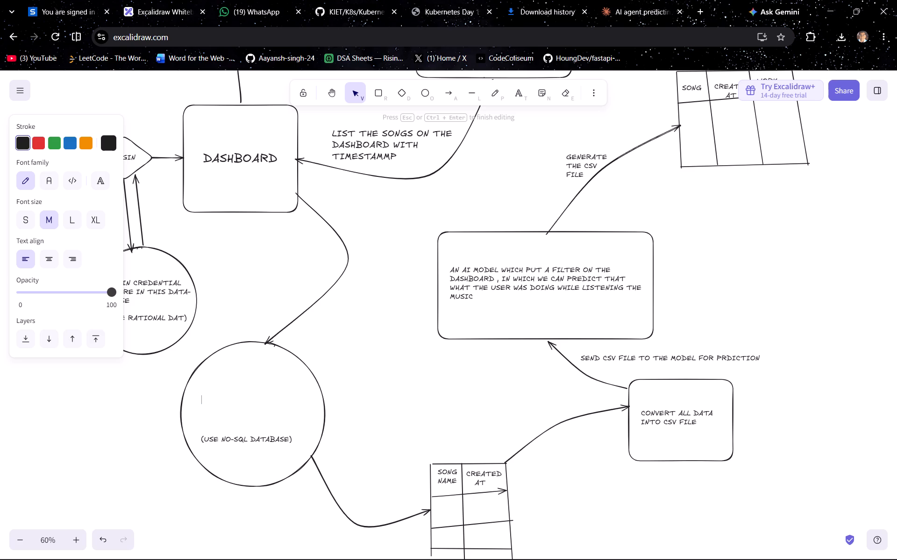
pyautogui.press('BackSpace')
pyautogui.click(209, 379)
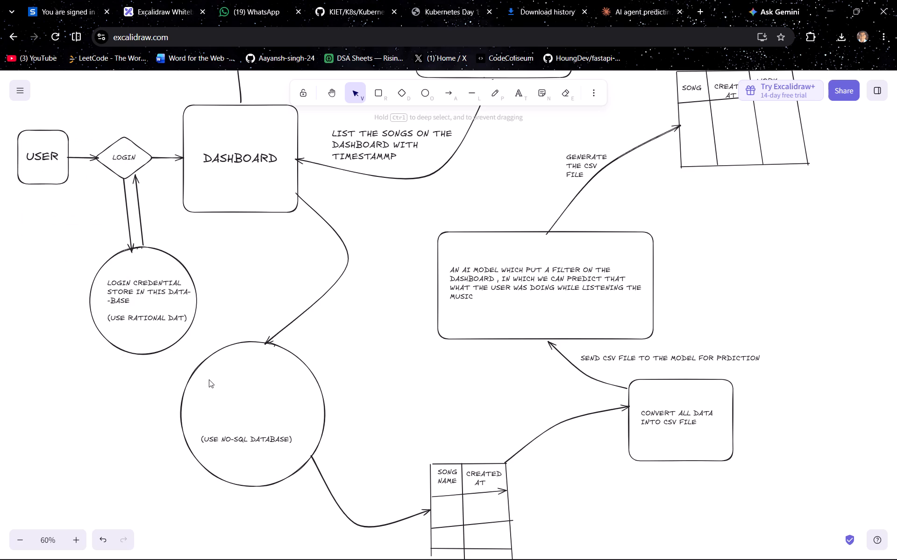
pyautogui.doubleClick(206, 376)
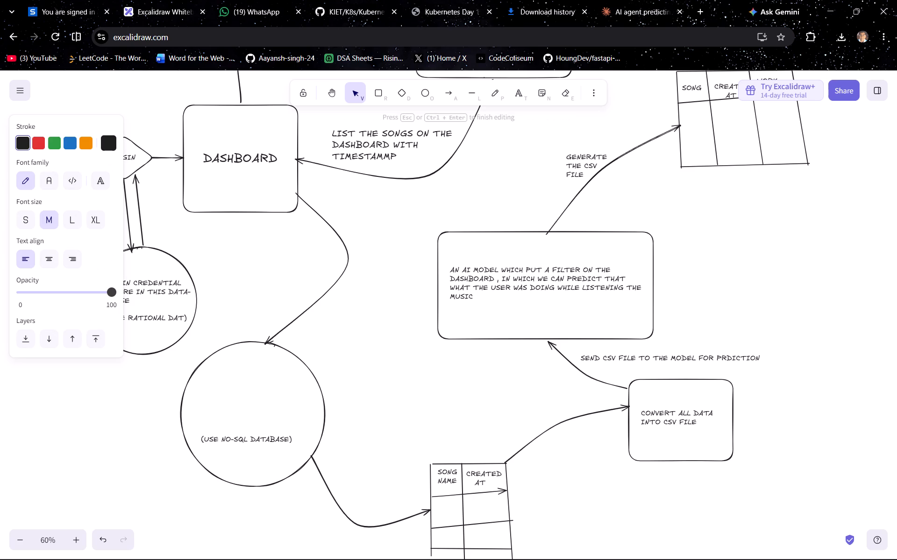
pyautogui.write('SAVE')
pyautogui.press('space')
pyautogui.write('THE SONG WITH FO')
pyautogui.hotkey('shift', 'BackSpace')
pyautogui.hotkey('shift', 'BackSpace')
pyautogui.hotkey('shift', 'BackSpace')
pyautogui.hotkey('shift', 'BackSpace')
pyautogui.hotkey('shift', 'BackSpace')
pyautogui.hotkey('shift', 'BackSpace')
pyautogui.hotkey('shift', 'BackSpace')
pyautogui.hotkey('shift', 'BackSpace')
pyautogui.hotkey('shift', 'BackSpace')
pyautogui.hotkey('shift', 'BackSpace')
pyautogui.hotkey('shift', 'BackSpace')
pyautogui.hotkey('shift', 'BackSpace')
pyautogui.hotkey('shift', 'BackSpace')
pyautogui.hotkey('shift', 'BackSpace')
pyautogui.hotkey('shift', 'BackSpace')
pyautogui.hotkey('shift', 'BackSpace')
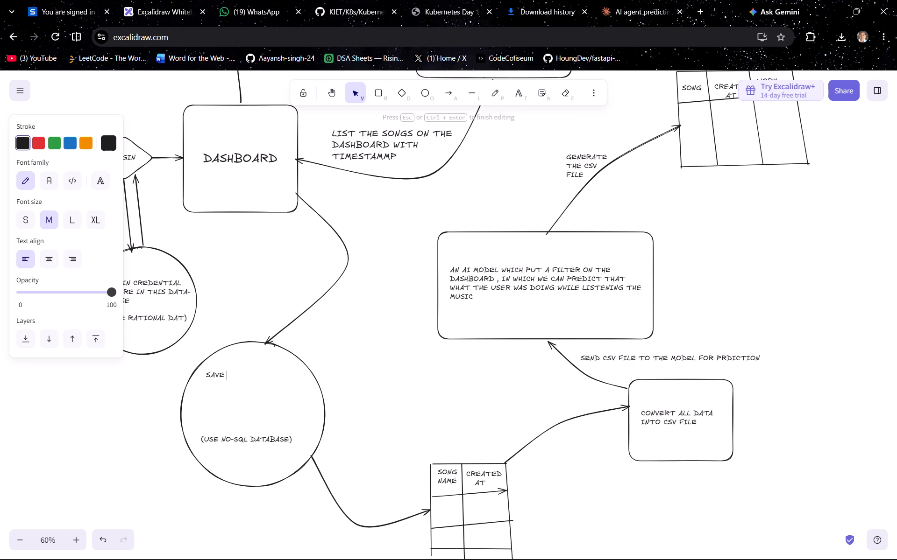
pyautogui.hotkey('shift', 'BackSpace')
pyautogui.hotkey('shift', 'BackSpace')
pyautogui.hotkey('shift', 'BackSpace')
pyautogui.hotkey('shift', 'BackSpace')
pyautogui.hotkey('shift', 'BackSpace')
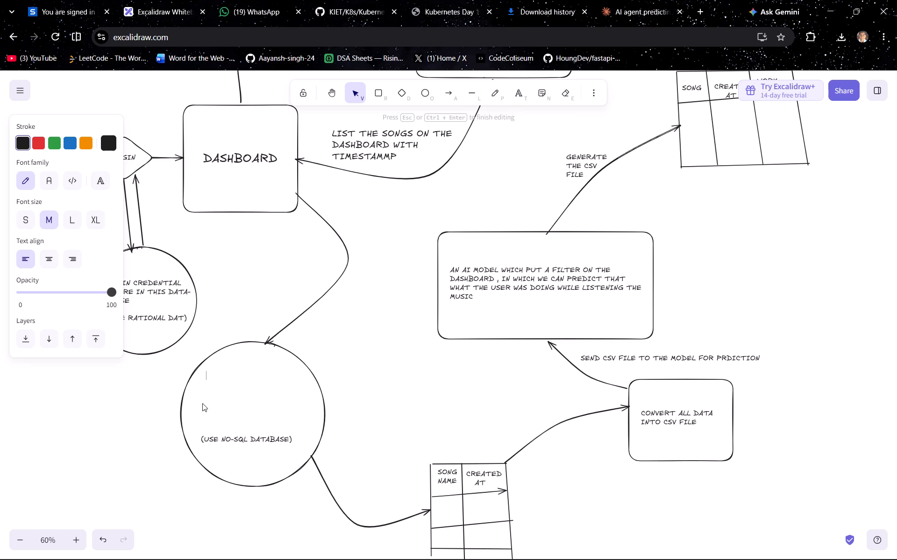
# Add the text "SAVE SONGS IN DATABASE" above "(USE NO-SQL DATABASE)" in the circle and nudge it slightly left.
pyautogui.doubleClick(210, 403)
pyautogui.write('SAVE')
pyautogui.press('space')
pyautogui.write('SONGS N')
pyautogui.hotkey('shift', 'BackSpace')
pyautogui.write('IN DA')
pyautogui.hotkey('shift', 'a')
pyautogui.hotkey('shift', 'BackSpace')
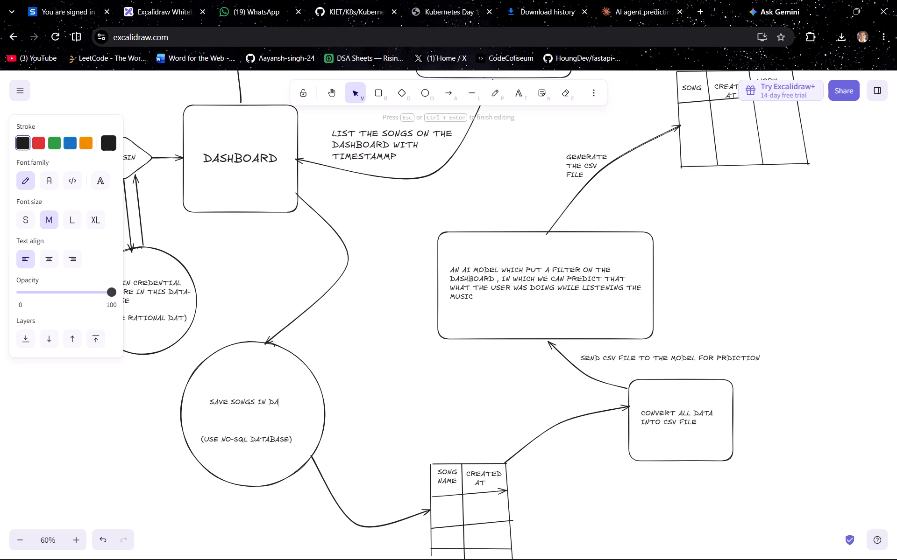
pyautogui.write('TABSE')
pyautogui.hotkey('shift', 'BackSpace')
pyautogui.hotkey('shift', 'BackSpace')
pyautogui.write('ASE')
pyautogui.click(209, 404)
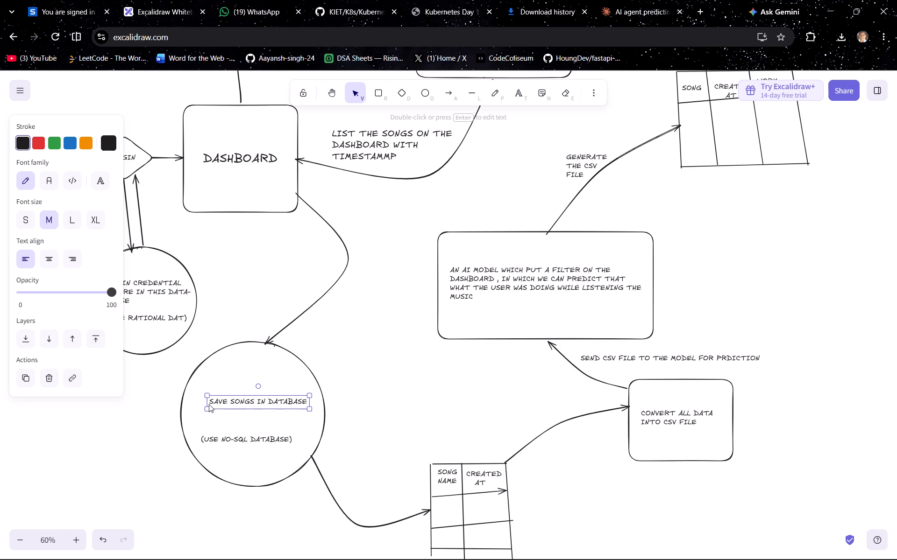
pyautogui.moveTo(224, 402); pyautogui.dragTo(219, 403)
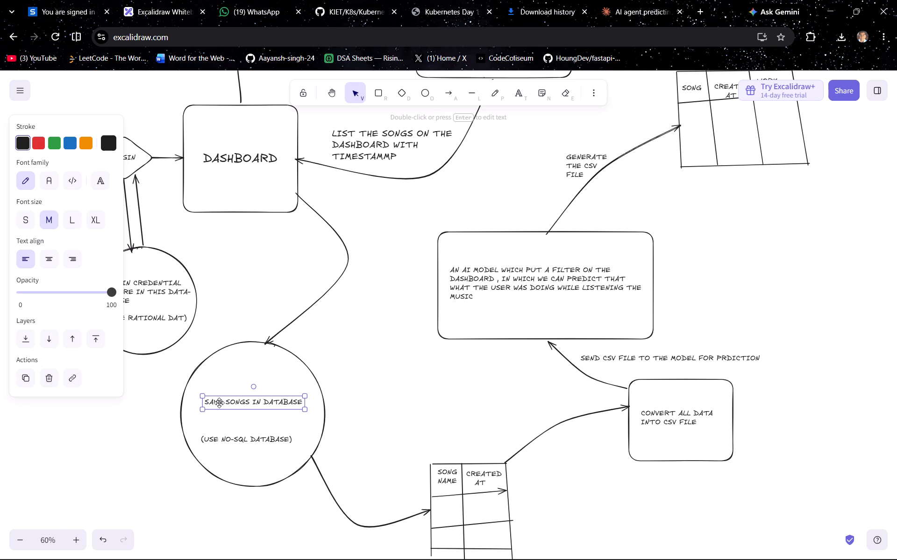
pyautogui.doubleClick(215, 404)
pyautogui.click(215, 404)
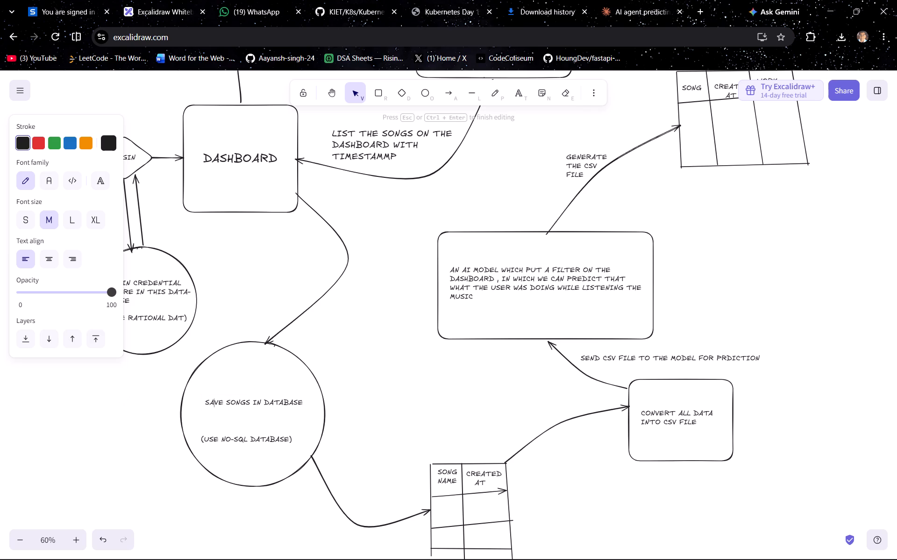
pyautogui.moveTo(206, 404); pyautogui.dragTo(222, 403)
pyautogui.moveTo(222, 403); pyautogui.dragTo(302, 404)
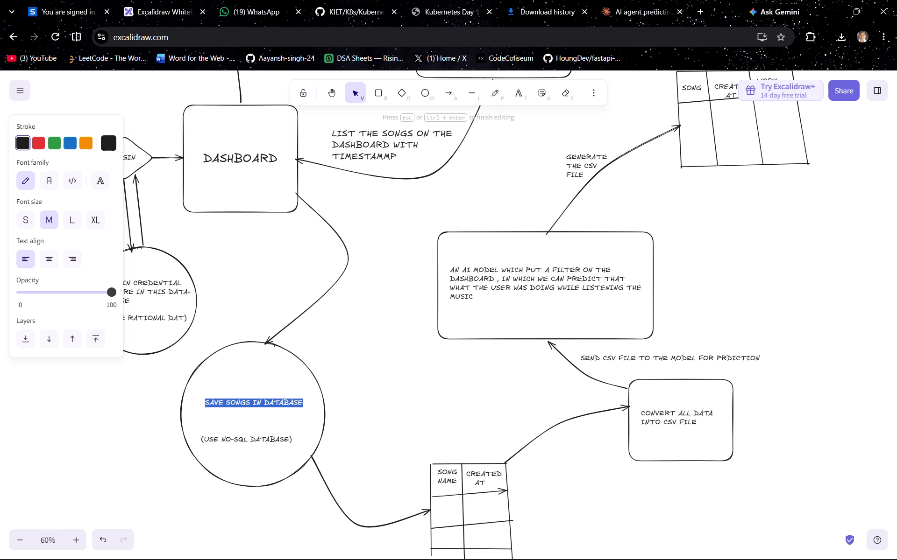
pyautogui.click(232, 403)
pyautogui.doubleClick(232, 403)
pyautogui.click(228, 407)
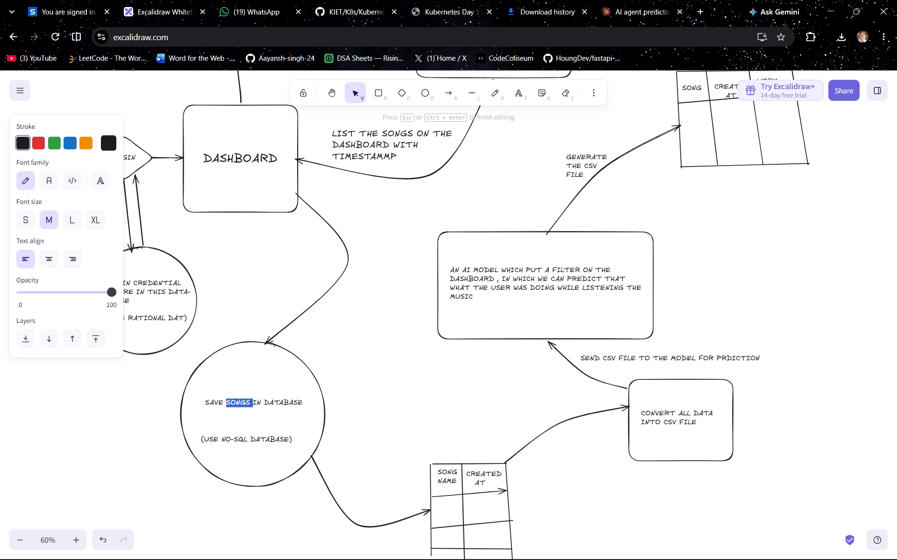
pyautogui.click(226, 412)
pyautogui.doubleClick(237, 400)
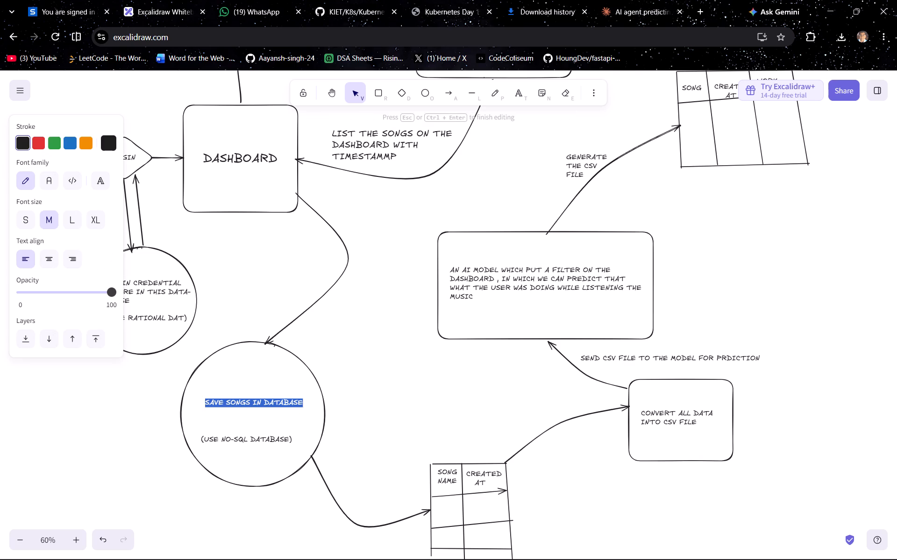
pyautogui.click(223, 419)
# Enlarge the "SAVE SONGS IN DATABASE" text slightly, keeping it within the circle.
pyautogui.click(231, 408)
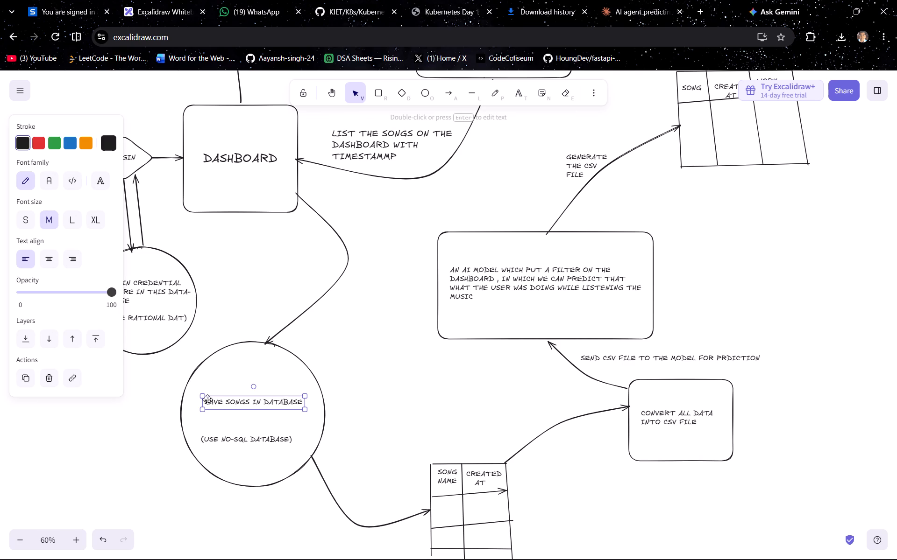
pyautogui.moveTo(203, 397); pyautogui.dragTo(207, 393)
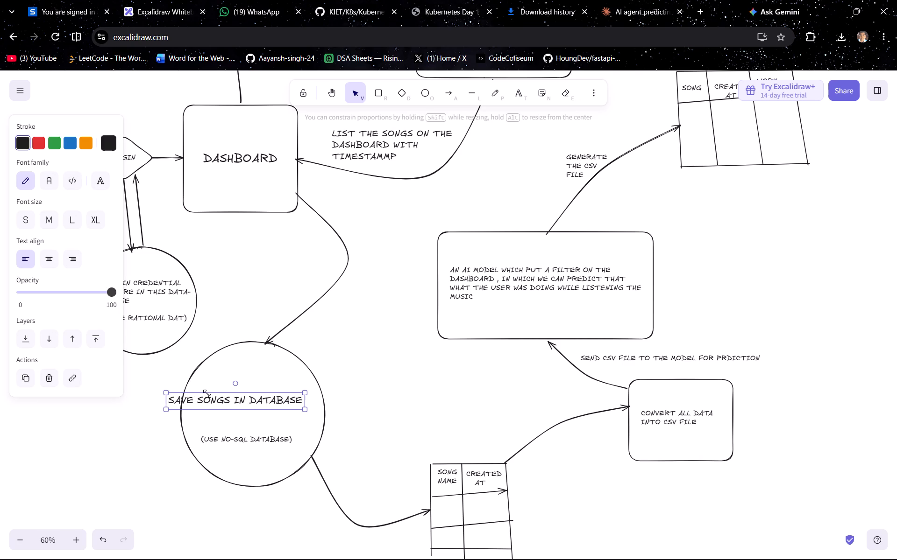
pyautogui.moveTo(207, 393); pyautogui.dragTo(210, 396)
pyautogui.click(230, 421)
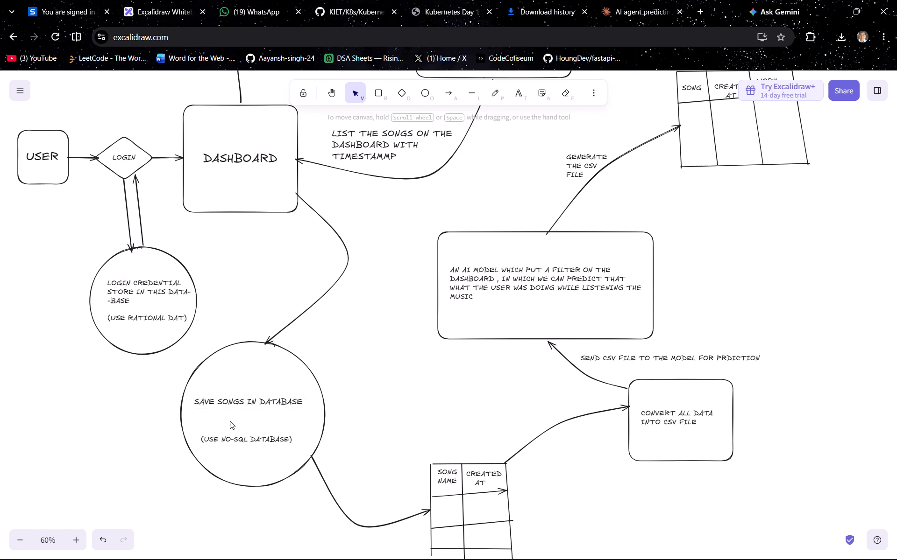
pyautogui.click(241, 403)
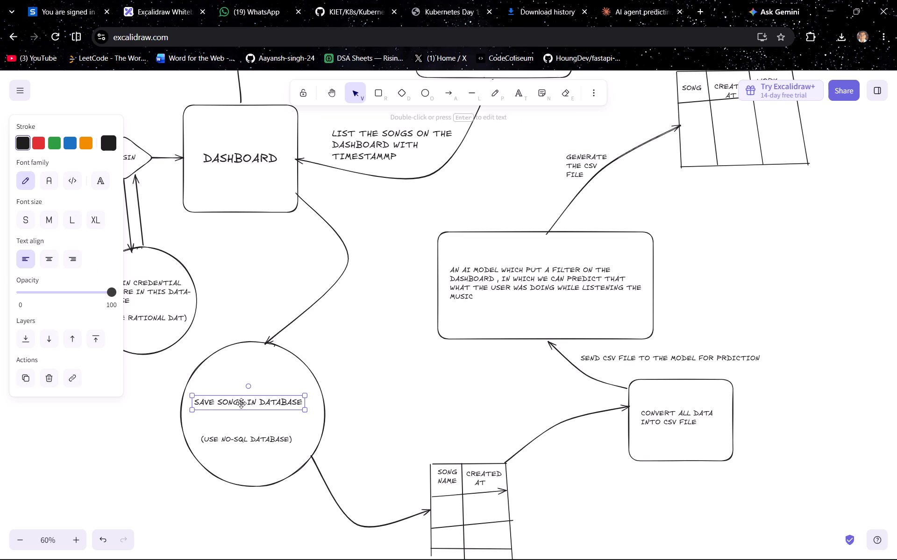
pyautogui.click(360, 366)
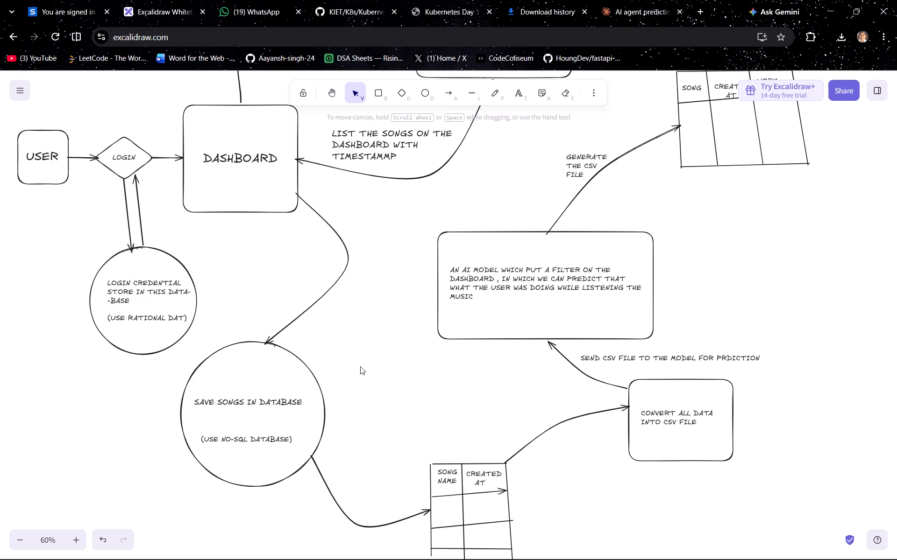
pyautogui.scroll(1, 360, 366)
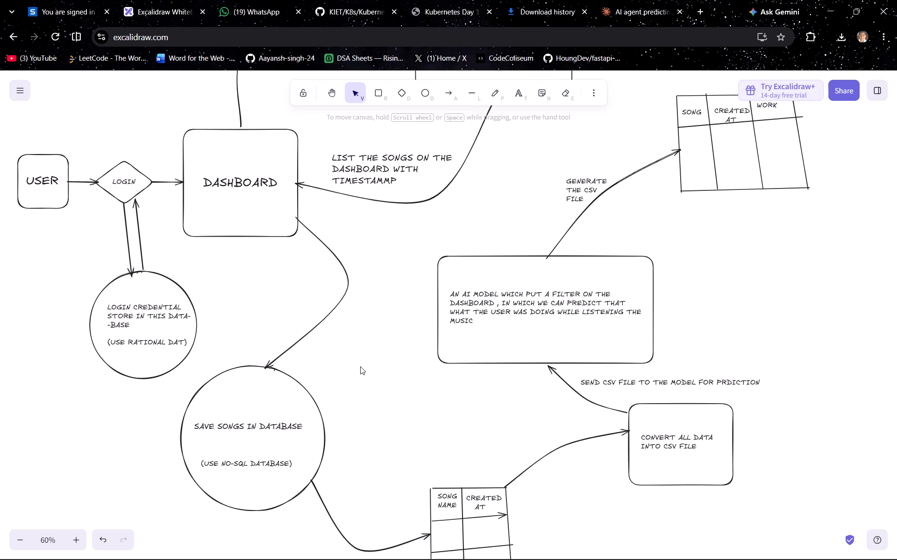
pyautogui.scroll(2, 360, 366)
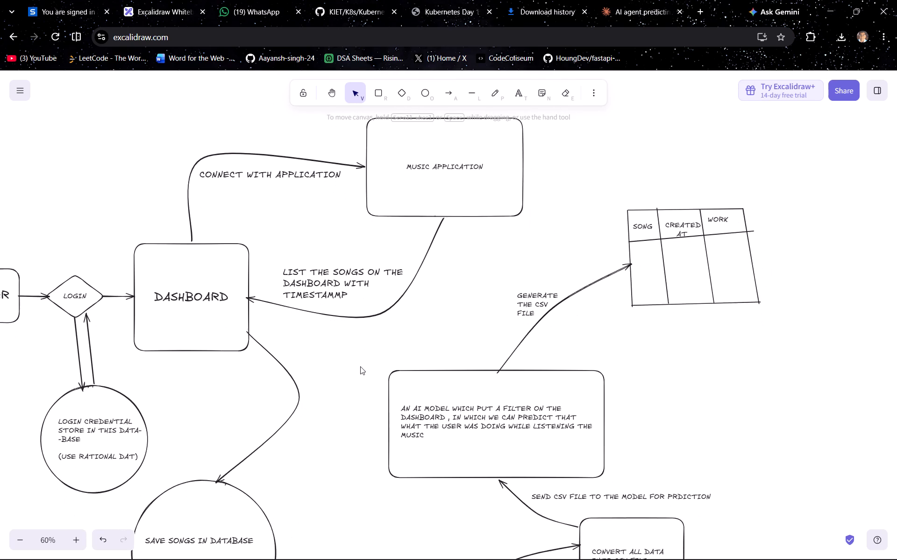
pyautogui.scroll(-1, 360, 366)
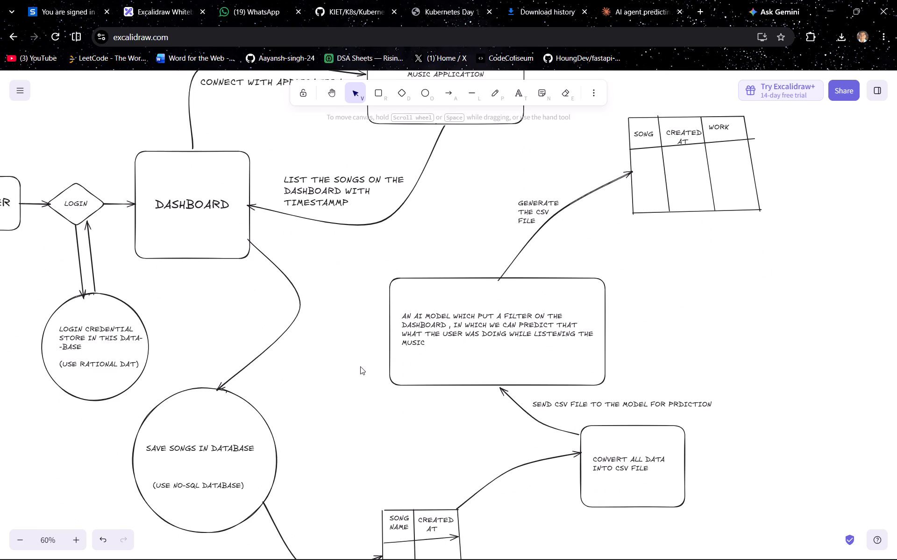
pyautogui.scroll(3, 360, 366)
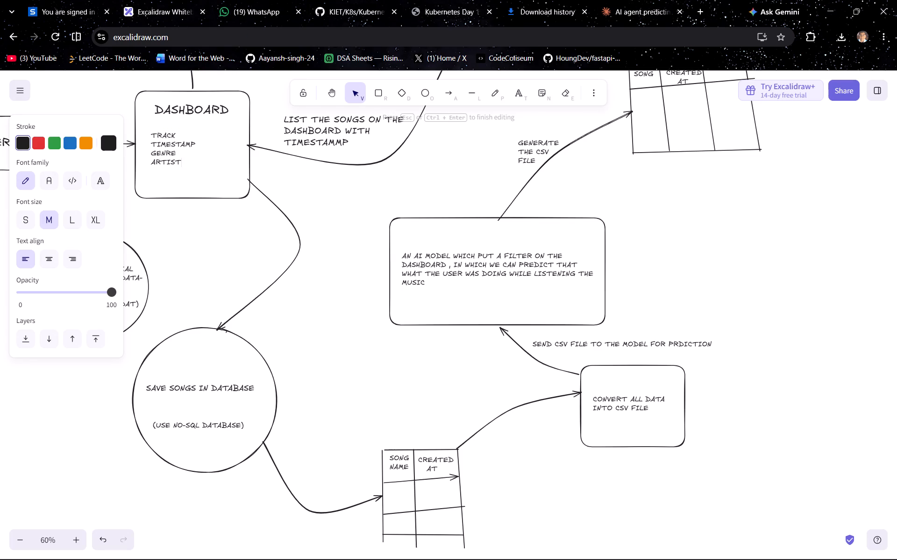
pyautogui.press('Return')
pyautogui.write('TEMPO')
pyautogui.press('Return')
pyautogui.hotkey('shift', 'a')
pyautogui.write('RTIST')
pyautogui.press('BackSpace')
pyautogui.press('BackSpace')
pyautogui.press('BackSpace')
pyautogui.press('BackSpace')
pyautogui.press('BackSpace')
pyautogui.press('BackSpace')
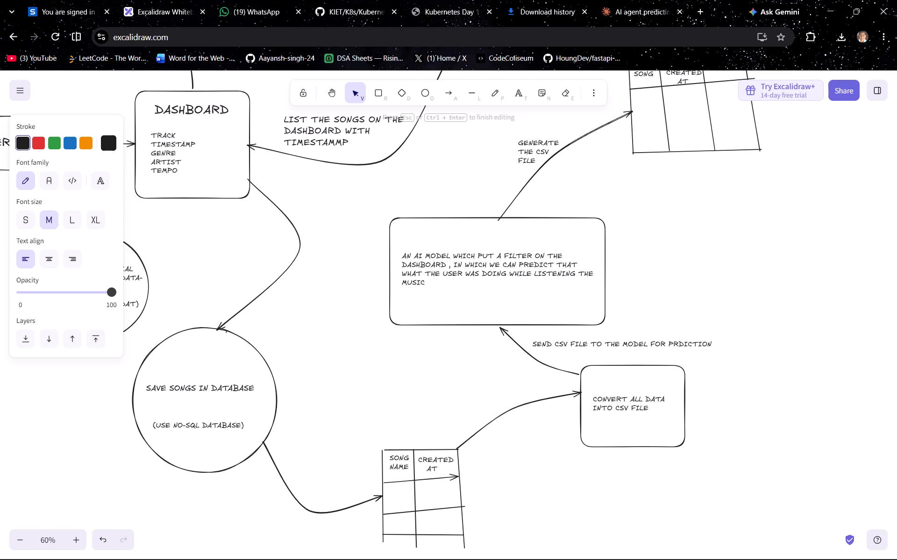
# Add the line "VALENCE" below "TEMPO" in the dashboard list, followed by an empty line, and finish editing.
pyautogui.write('VA')
pyautogui.write('LA')
pyautogui.hotkey('shift', 'BackSpace')
pyautogui.write('ENCE')
pyautogui.hotkey('shift', 'Return')
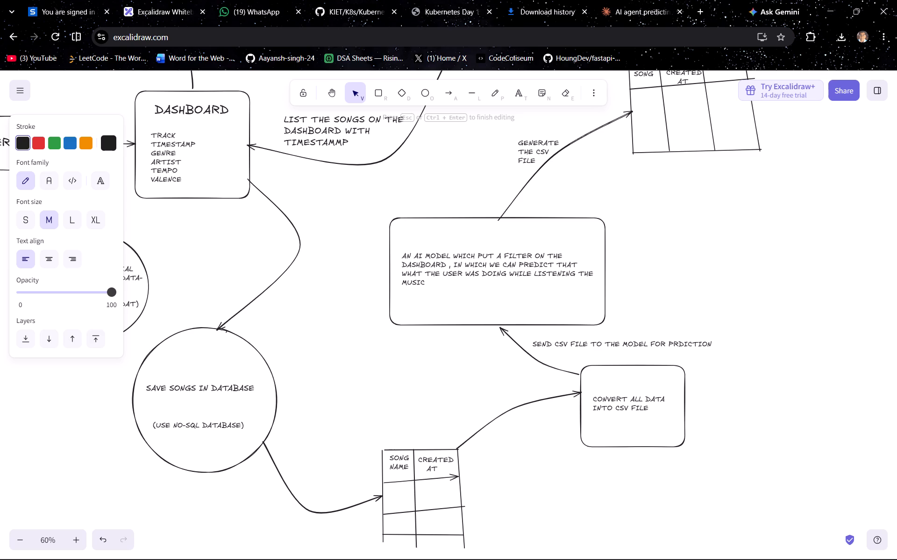
pyautogui.click(176, 158)
pyautogui.click(188, 164)
pyautogui.click(221, 182)
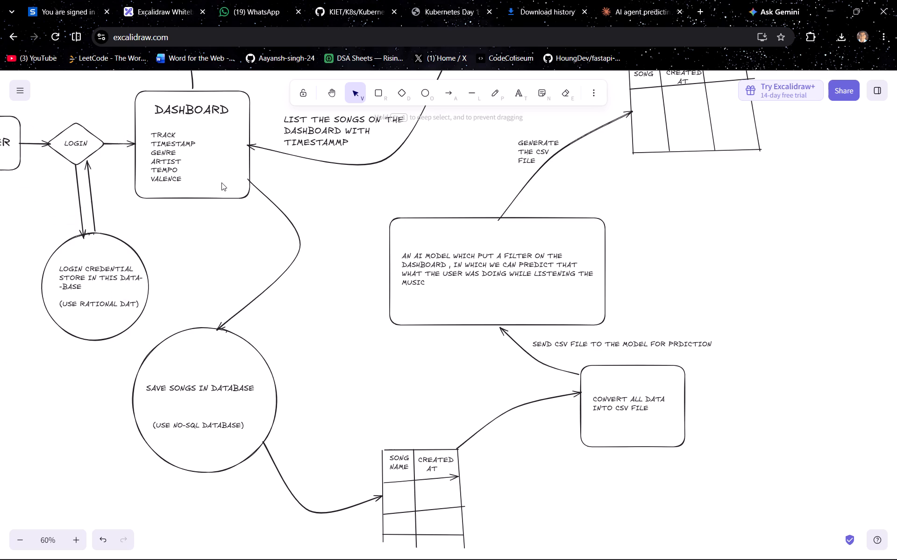
# Move the dashboard list up so it sits just below the "DASHBOARD" label.
pyautogui.click(158, 150)
pyautogui.moveTo(158, 150); pyautogui.dragTo(158, 146)
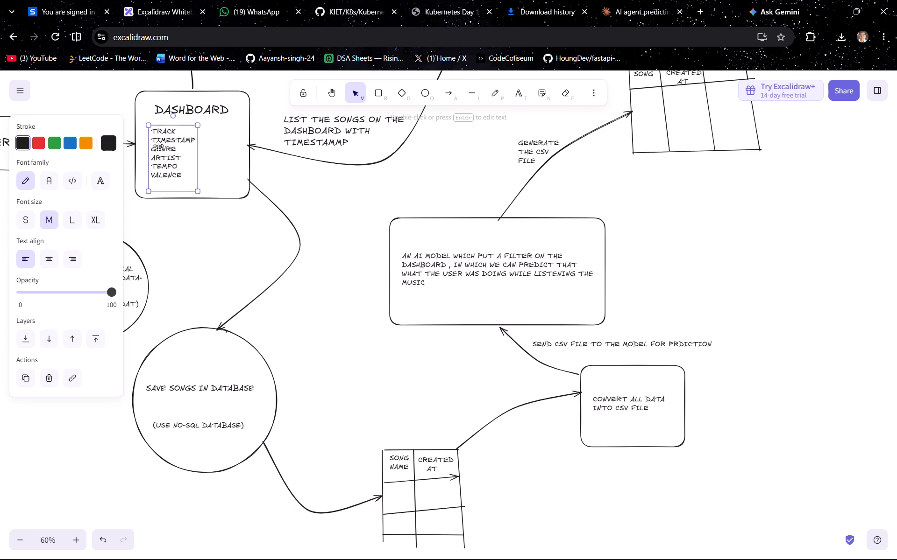
pyautogui.moveTo(158, 146); pyautogui.dragTo(158, 139)
# Add the line "DANCEBILITY" below "VALENCE" in the dashboard list and finish editing.
pyautogui.click(169, 178)
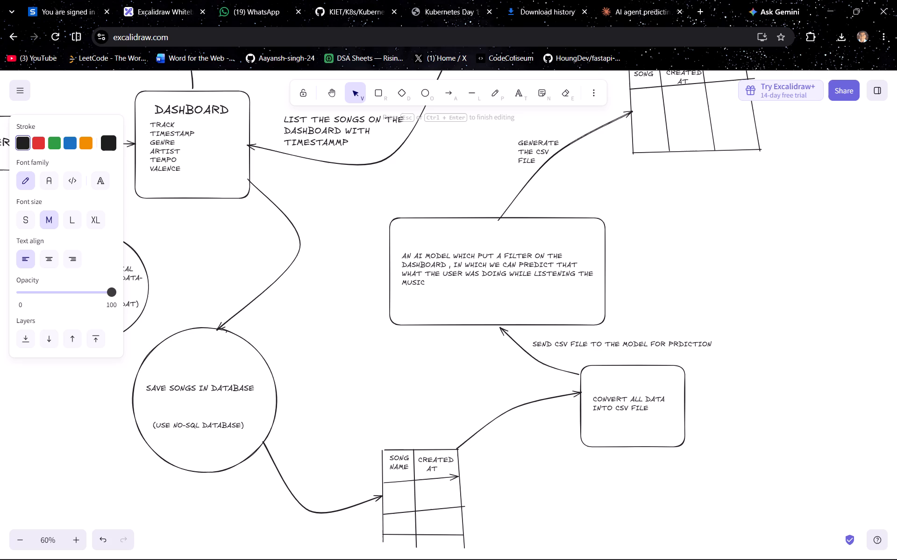
pyautogui.write('DAN')
pyautogui.write('CE')
pyautogui.write('BI')
pyautogui.write('LITY')
pyautogui.click(220, 236)
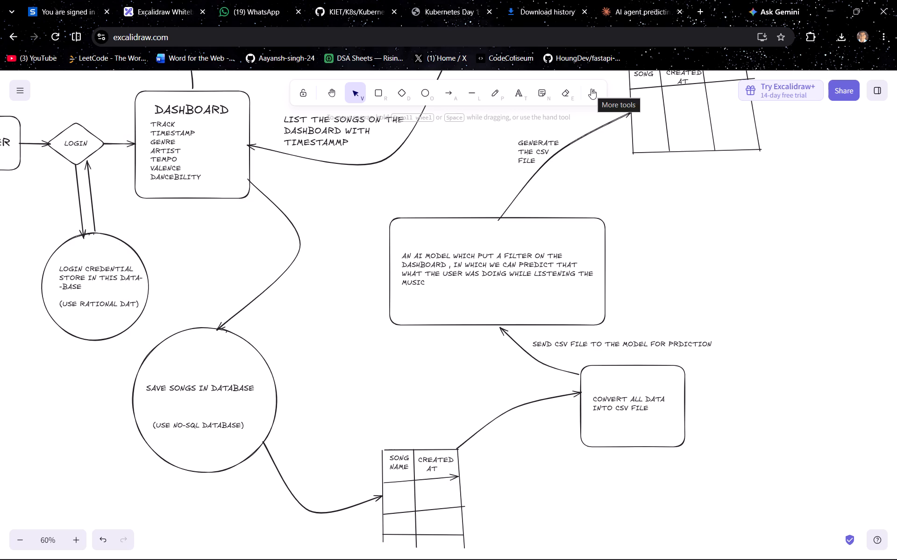
# With the Draw to shape tool, extend the song table beyond its "CREATED AT" column by drawing top, outer side and bottom border lines.
pyautogui.scroll(1, 590, 294)
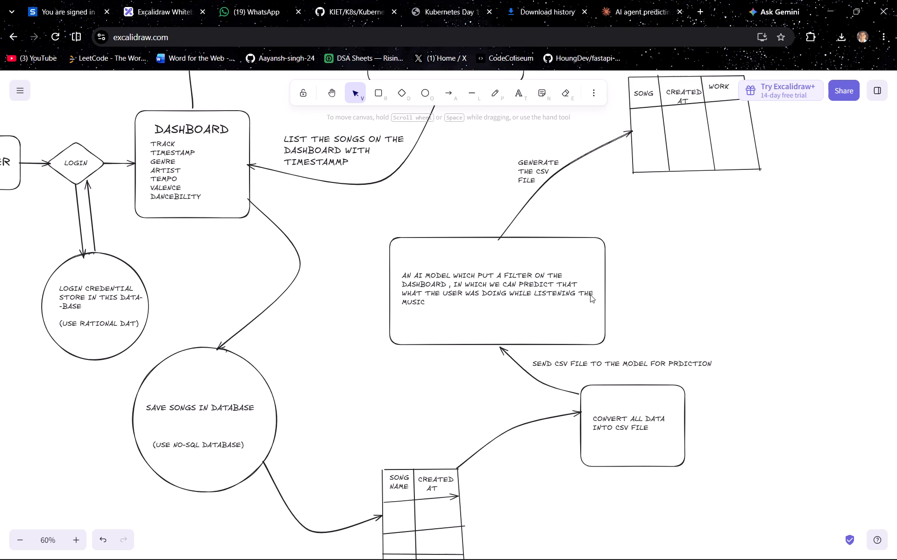
pyautogui.scroll(-1, 591, 289)
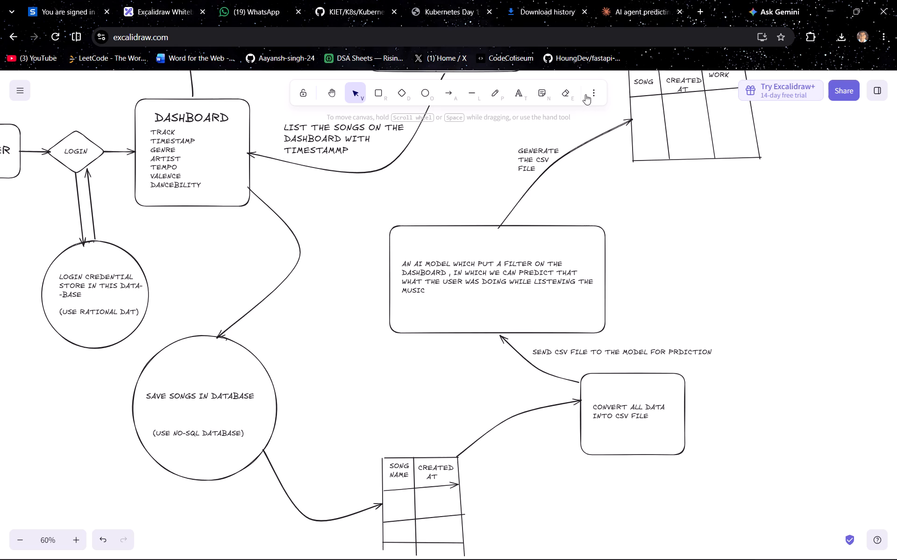
pyautogui.click(592, 94)
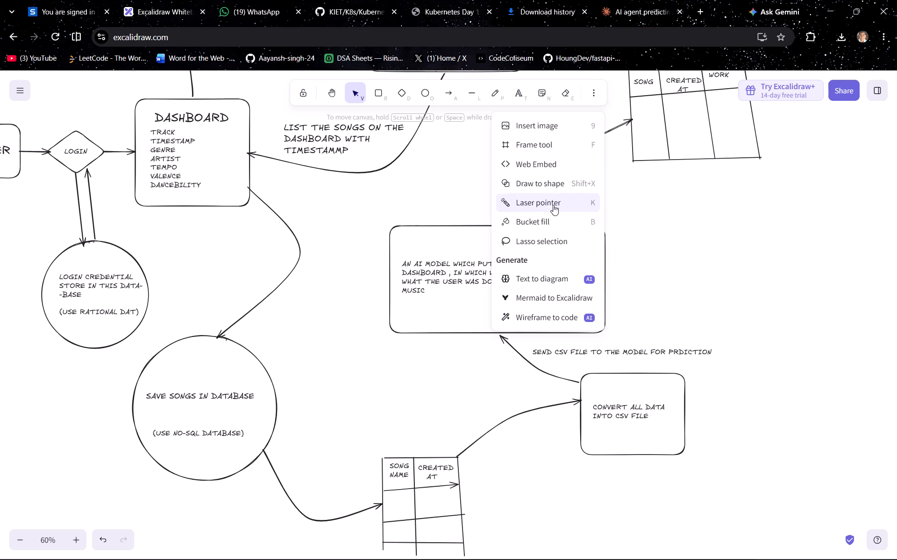
pyautogui.click(560, 189)
pyautogui.moveTo(457, 459); pyautogui.dragTo(466, 459)
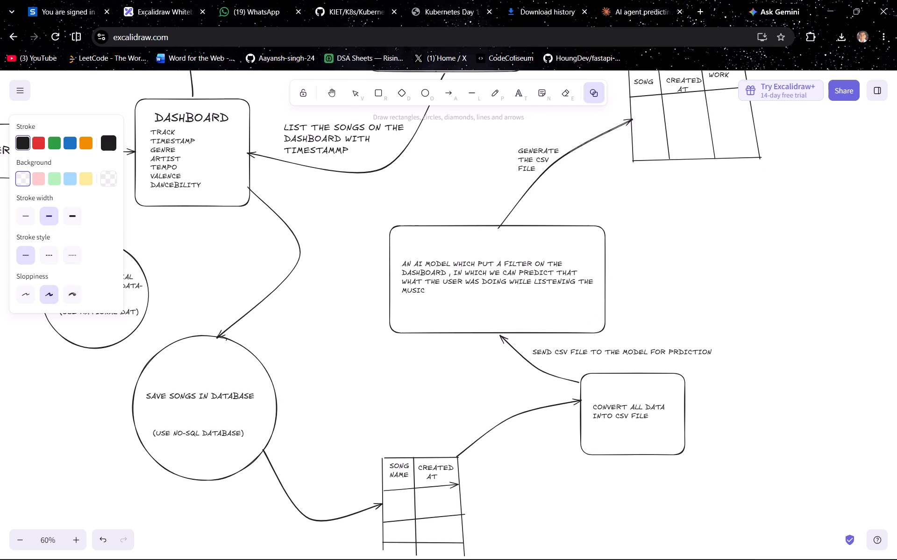
pyautogui.moveTo(466, 459); pyautogui.dragTo(548, 459)
pyautogui.moveTo(548, 459); pyautogui.dragTo(553, 482)
pyautogui.moveTo(553, 482); pyautogui.dragTo(552, 546)
pyautogui.scroll(-1, 552, 546)
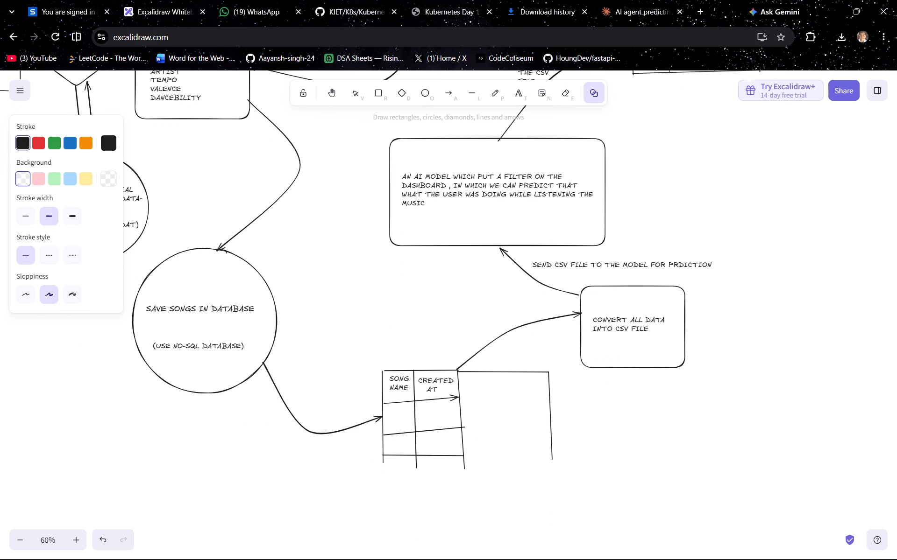
pyautogui.moveTo(464, 456); pyautogui.dragTo(548, 456)
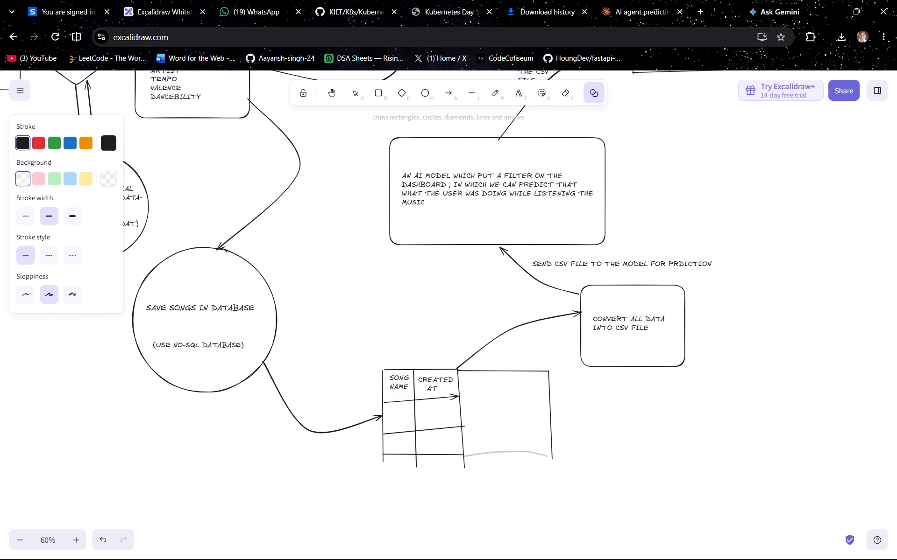
pyautogui.moveTo(548, 456); pyautogui.dragTo(552, 457)
# Draw two horizontal row lines across the song table's new section, continuing the existing rows to its outer border.
pyautogui.moveTo(462, 397); pyautogui.dragTo(548, 398)
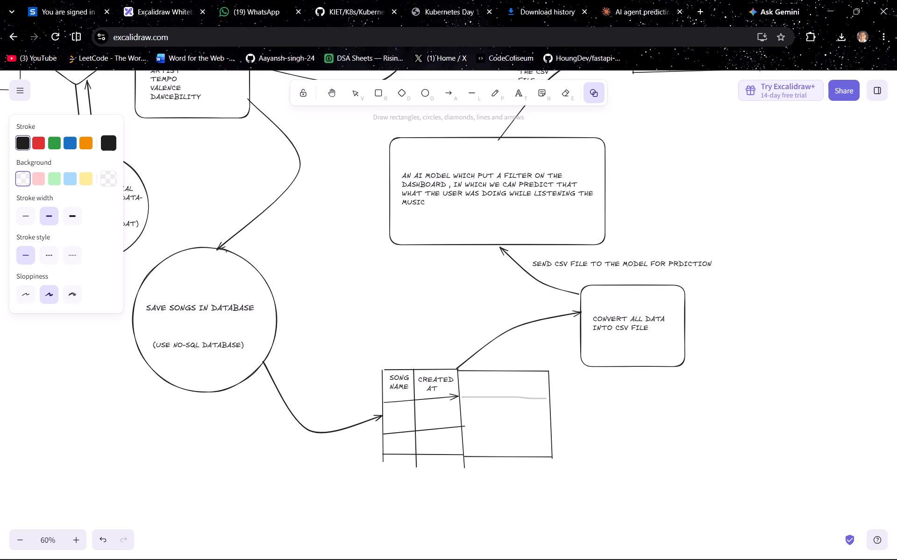
pyautogui.moveTo(548, 398); pyautogui.dragTo(549, 397)
pyautogui.moveTo(463, 427); pyautogui.dragTo(499, 426)
pyautogui.moveTo(499, 426); pyautogui.dragTo(552, 424)
# Replace the song table's "SONG NAME" header with "TRACK" and leave the drawing tool.
pyautogui.scroll(1, 442, 314)
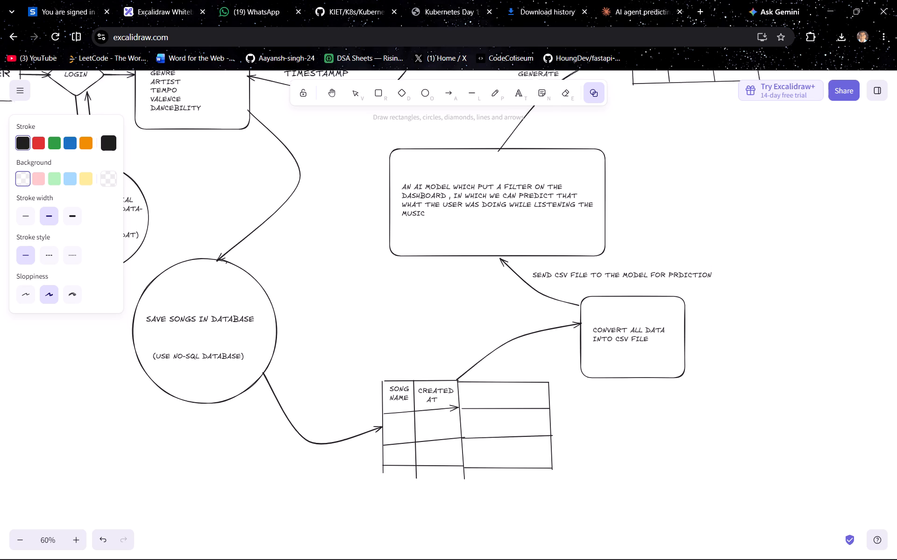
pyautogui.scroll(2, 442, 314)
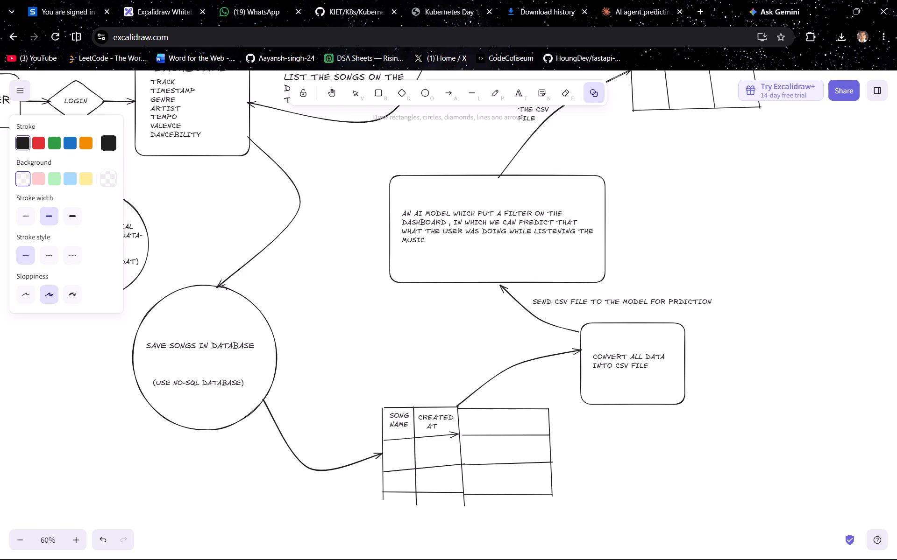
pyautogui.doubleClick(401, 415)
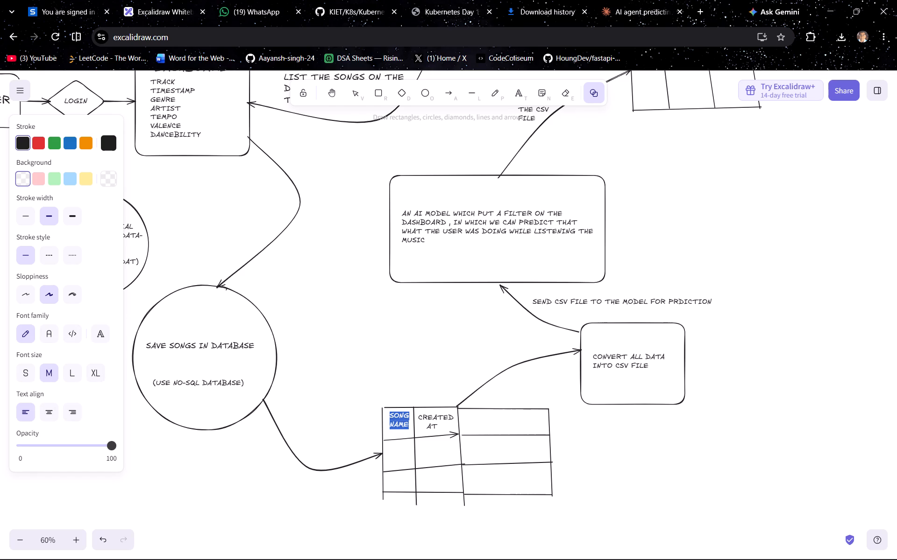
pyautogui.write('TRACK')
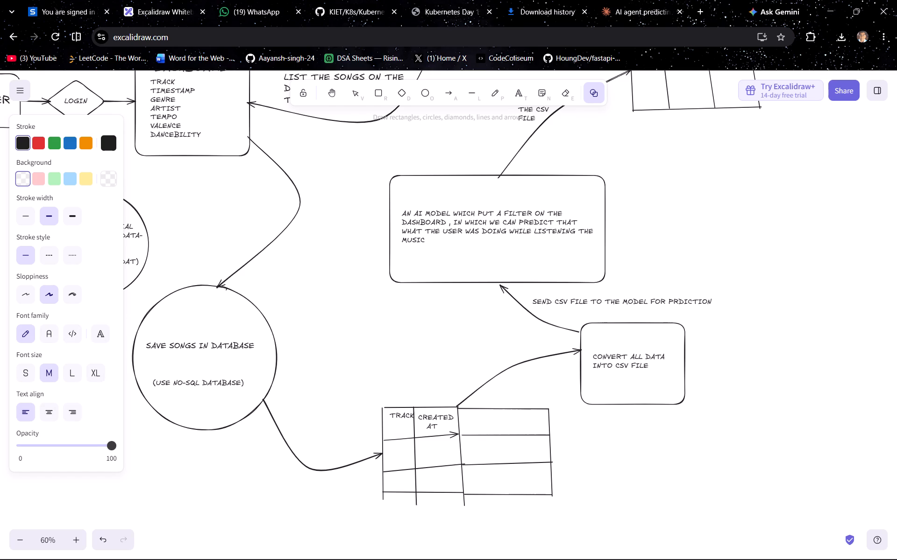
pyautogui.click(395, 413)
pyautogui.click(397, 424)
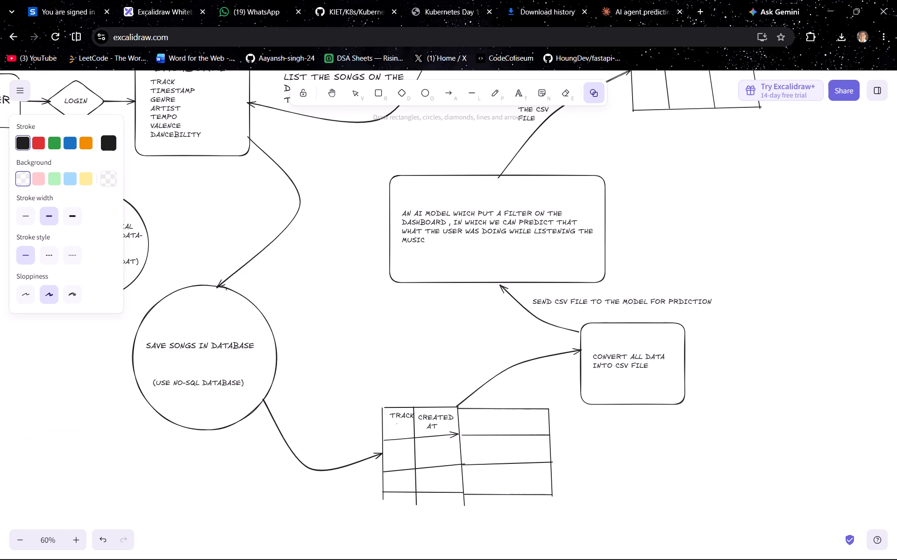
pyautogui.click(403, 419)
pyautogui.click(369, 349)
pyautogui.click(340, 393)
pyautogui.press('Escape')
# Move the "TRACK" header so it sits centred inside the first column's header cell.
pyautogui.click(406, 419)
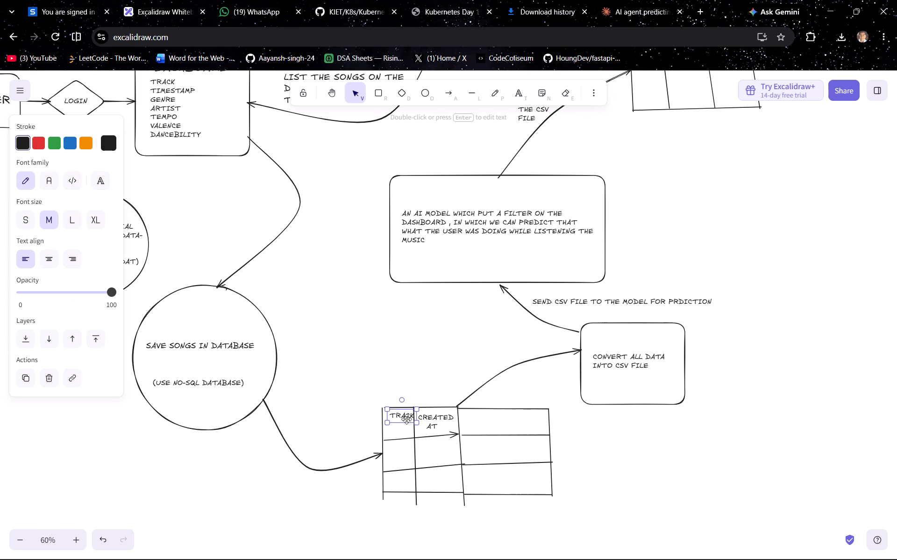
pyautogui.moveTo(406, 419); pyautogui.dragTo(401, 425)
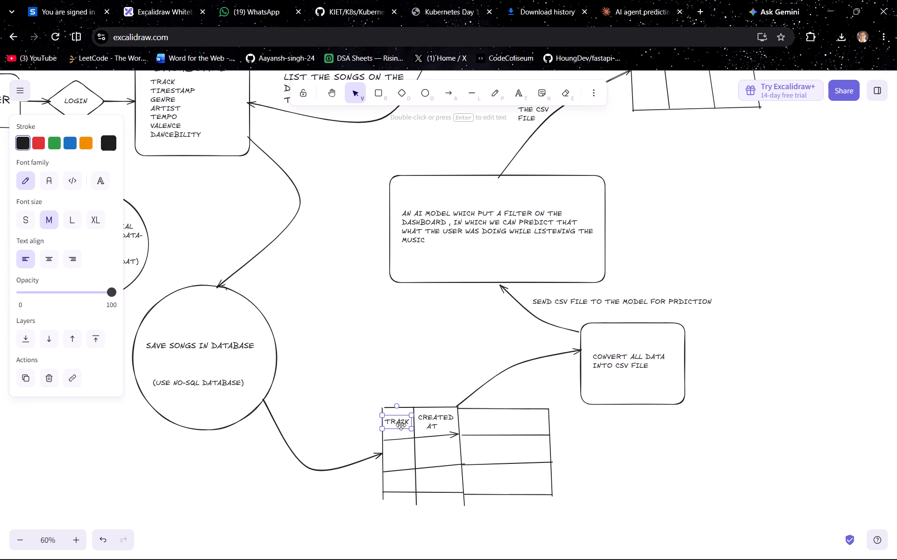
pyautogui.click(355, 323)
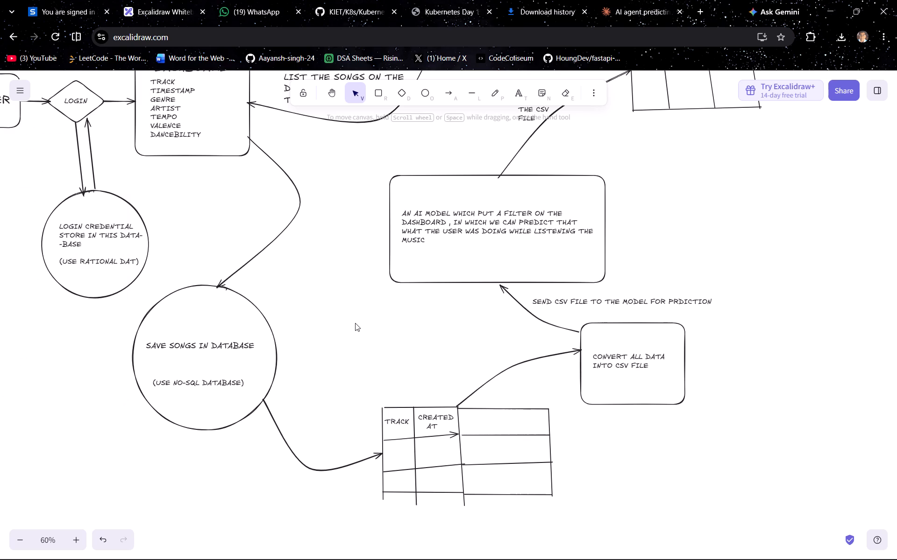
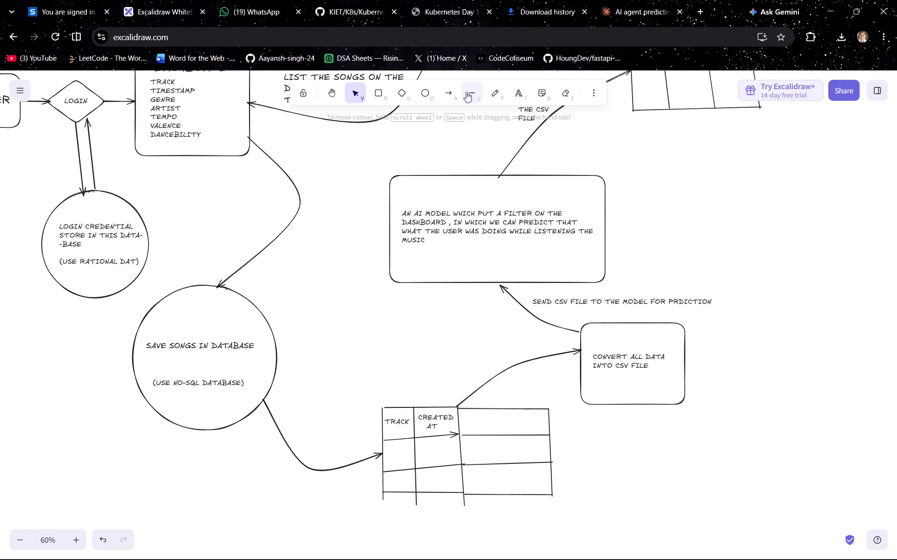
# With the Draw to shape tool, draw two vertical dividers splitting the song table's new section into three columns, and leave the tool.
pyautogui.click(593, 92)
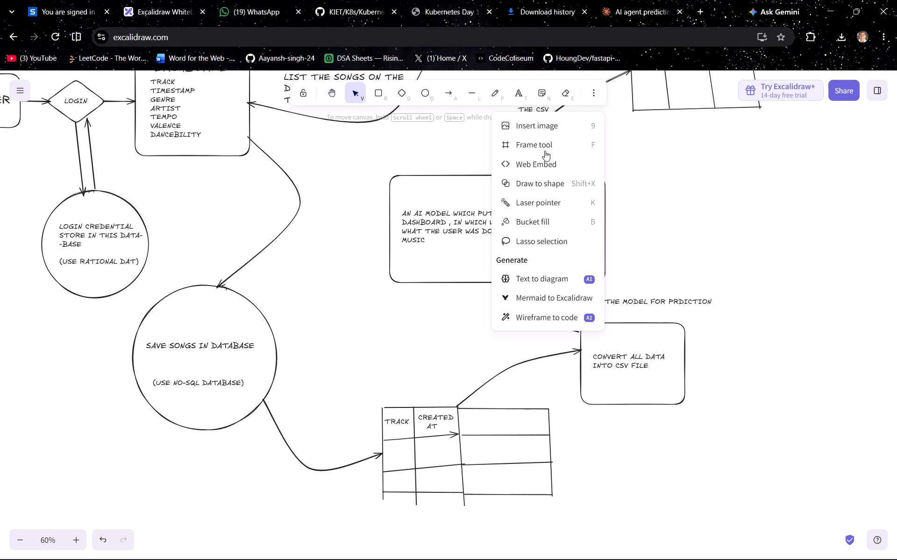
pyautogui.click(546, 191)
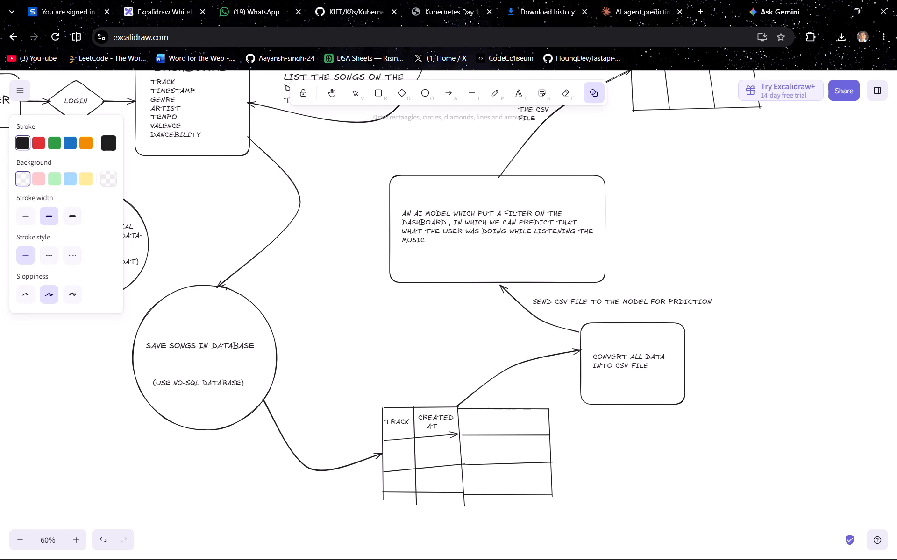
pyautogui.moveTo(488, 407); pyautogui.dragTo(494, 497)
pyautogui.moveTo(517, 410); pyautogui.dragTo(521, 491)
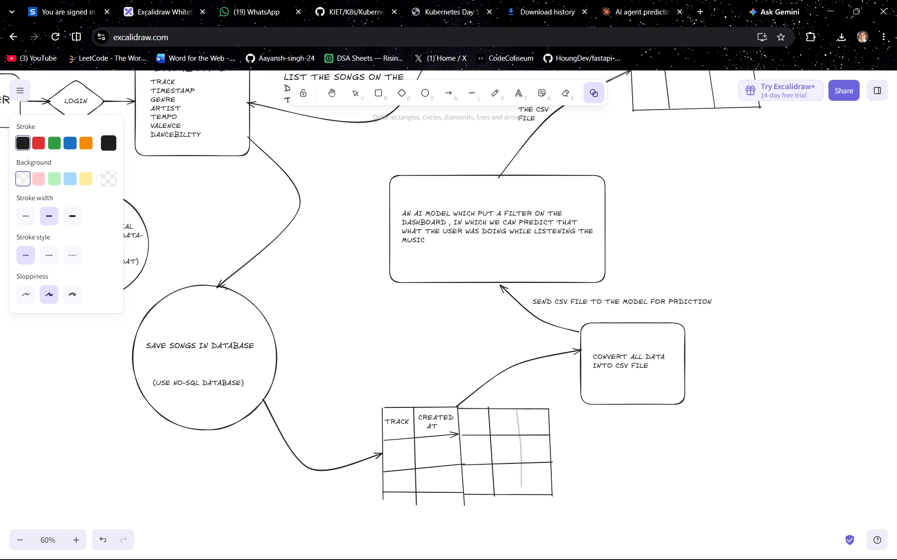
pyautogui.moveTo(521, 491); pyautogui.dragTo(520, 496)
pyautogui.click(578, 427)
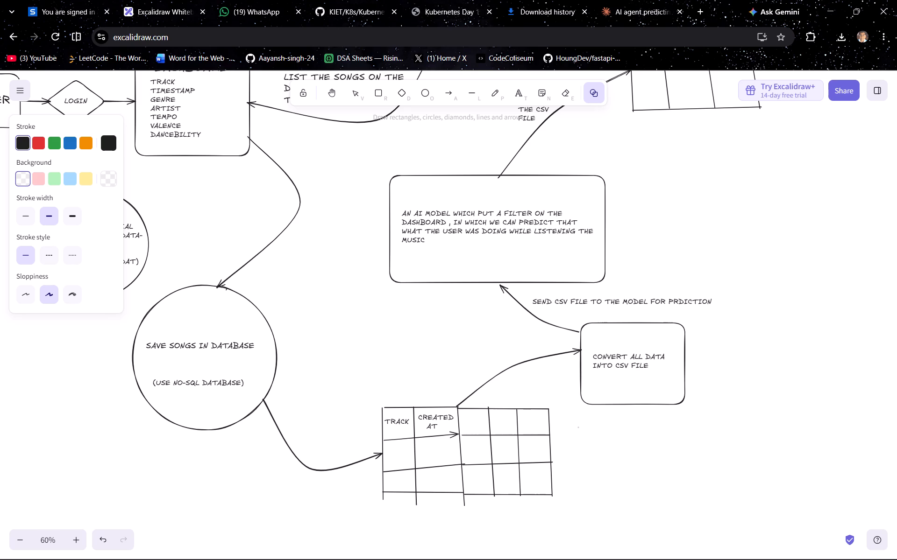
pyautogui.click(355, 399)
pyautogui.press('Escape')
# Select the whole song table with its headers and move it diagonally down, clear of the two connecting arrows, leaving the arrows in place.
pyautogui.moveTo(355, 399); pyautogui.dragTo(417, 416)
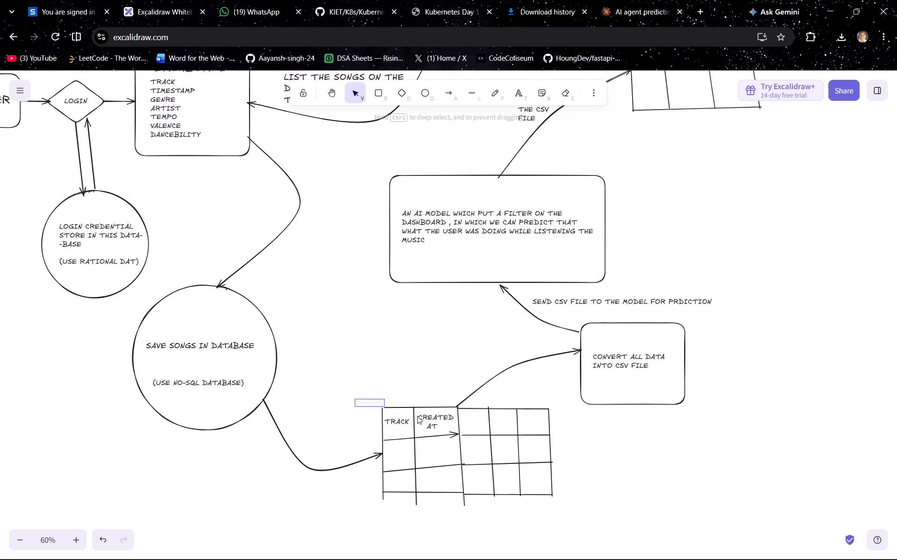
pyautogui.moveTo(417, 416); pyautogui.dragTo(462, 441)
pyautogui.moveTo(583, 476); pyautogui.dragTo(484, 451)
pyautogui.click(484, 451)
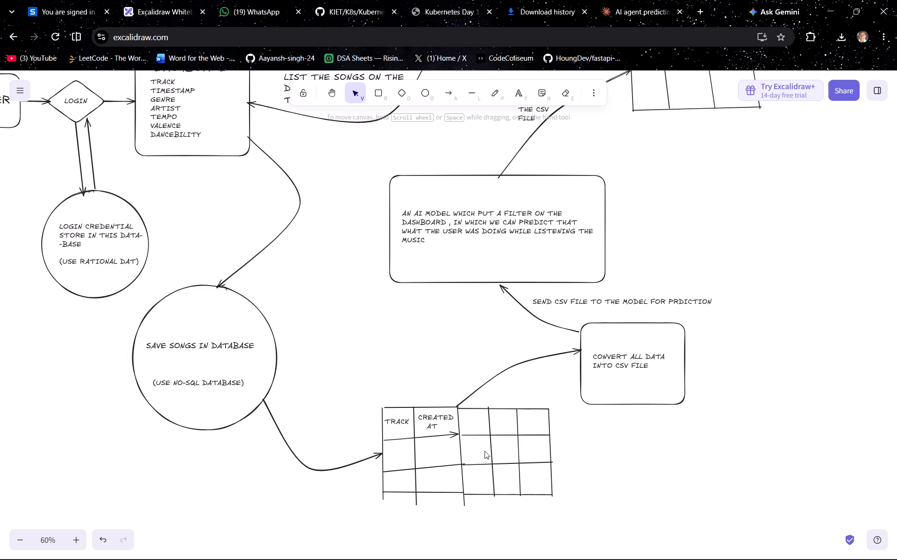
pyautogui.click(484, 451)
pyautogui.moveTo(368, 386); pyautogui.dragTo(586, 504)
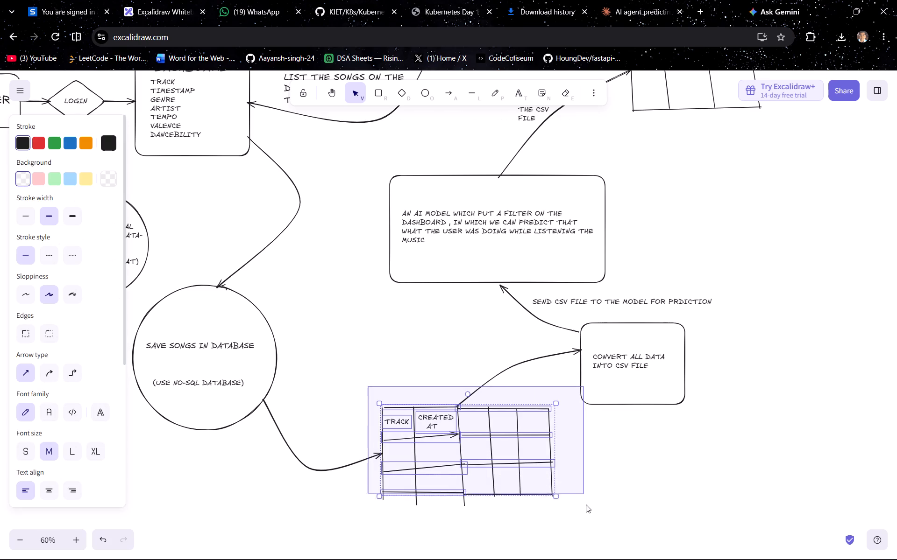
pyautogui.moveTo(586, 504); pyautogui.dragTo(587, 508)
pyautogui.moveTo(511, 466); pyautogui.dragTo(548, 521)
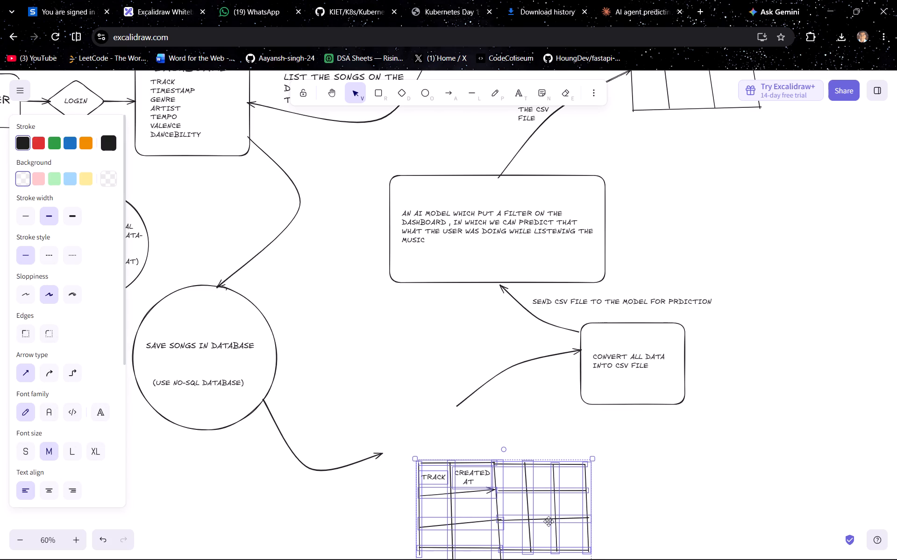
pyautogui.moveTo(548, 521); pyautogui.dragTo(553, 524)
pyautogui.scroll(-1, 736, 477)
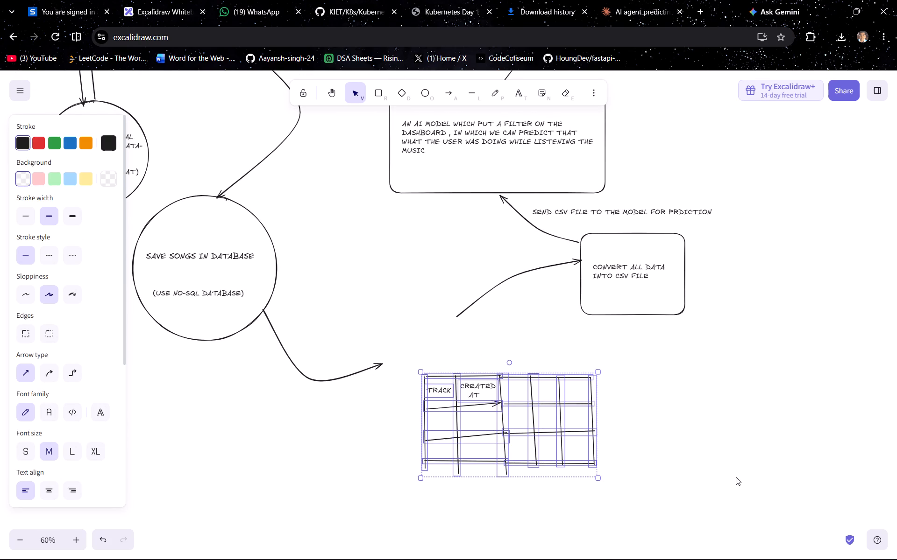
pyautogui.scroll(-1, 736, 477)
pyautogui.moveTo(510, 430); pyautogui.dragTo(522, 447)
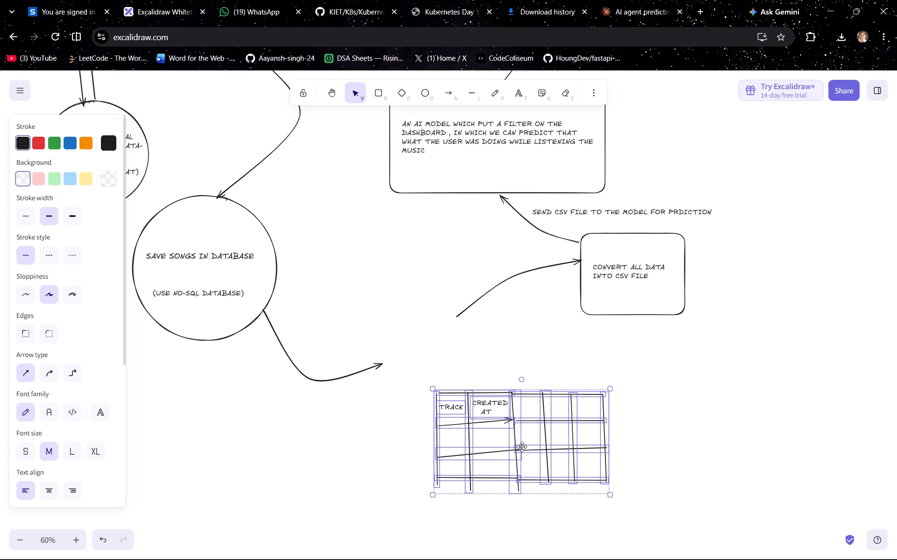
pyautogui.click(707, 448)
# Extend the arrow from the "SAVE SONGS IN DATABASE" circle so its head meets the outer edge of the moved table's "TRACK" column.
pyautogui.click(372, 368)
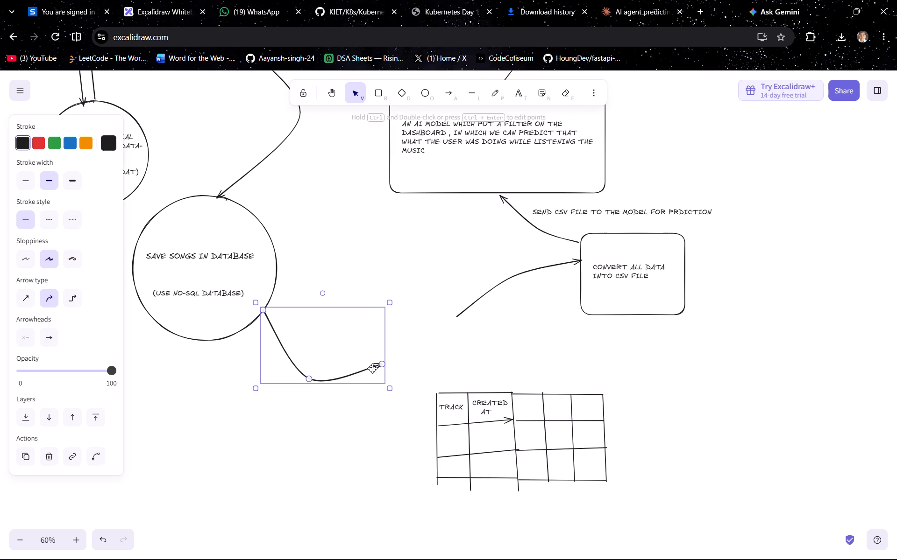
pyautogui.moveTo(380, 364); pyautogui.dragTo(429, 435)
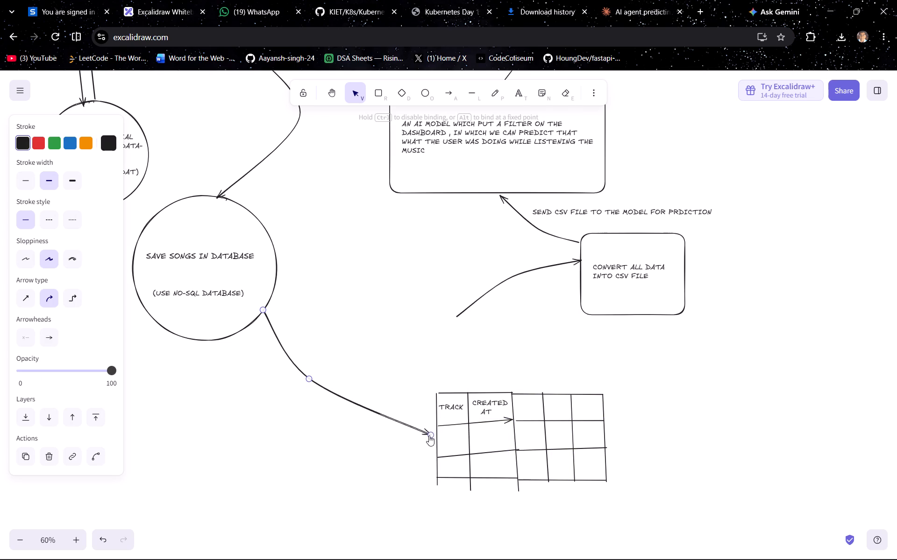
pyautogui.moveTo(429, 435); pyautogui.dragTo(434, 440)
pyautogui.click(434, 440)
pyautogui.click(434, 440)
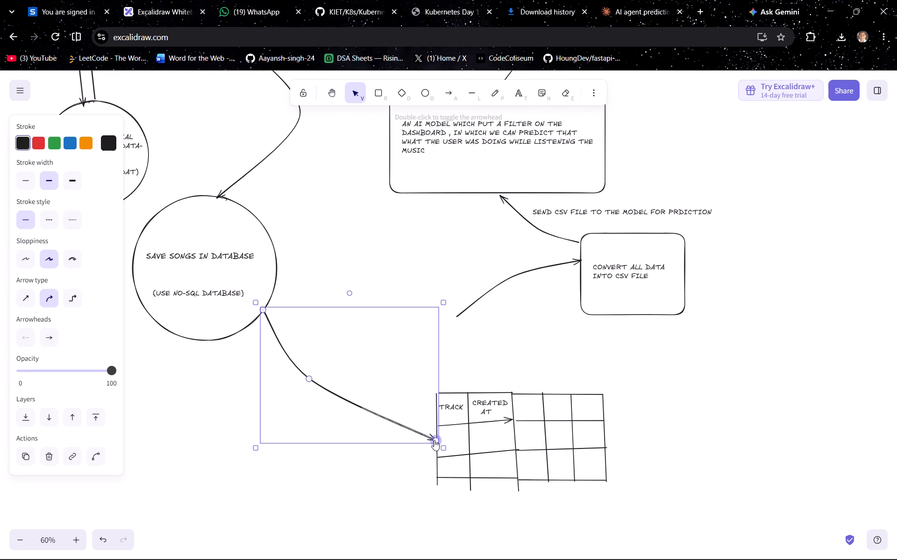
pyautogui.click(490, 340)
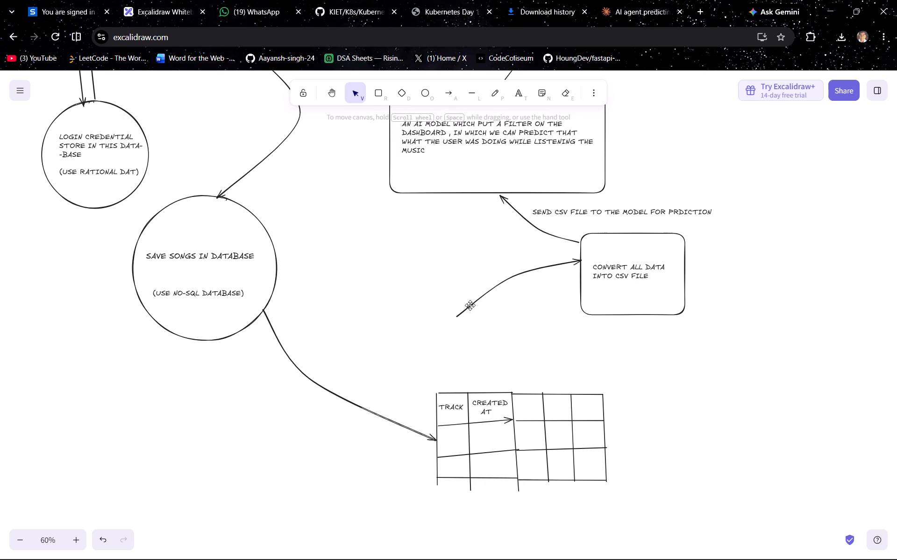
# Stretch the tail of the arrow leading to the "CONVERT ALL DATA INTO CSV FILE" box down to the table's top edge above "TRACK".
pyautogui.click(470, 305)
pyautogui.moveTo(457, 317); pyautogui.dragTo(448, 388)
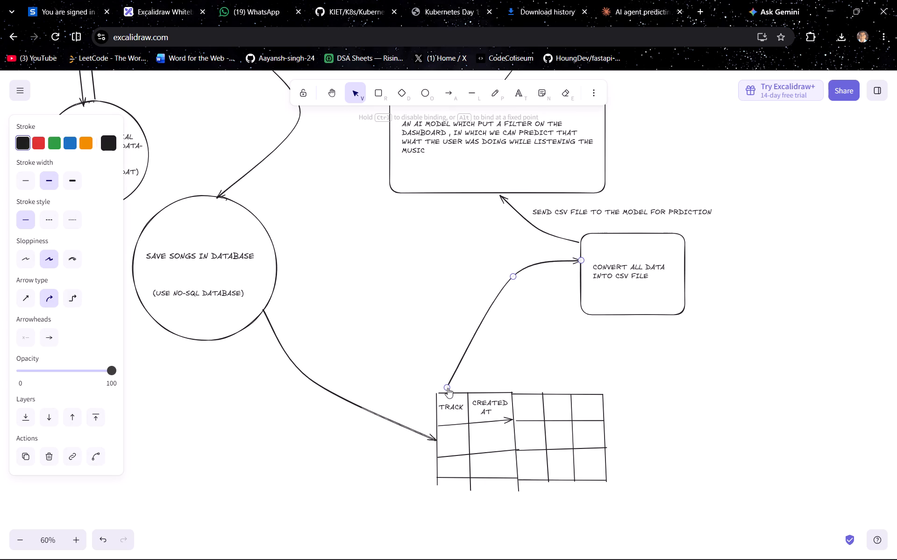
pyautogui.moveTo(448, 388); pyautogui.dragTo(448, 392)
pyautogui.click(448, 392)
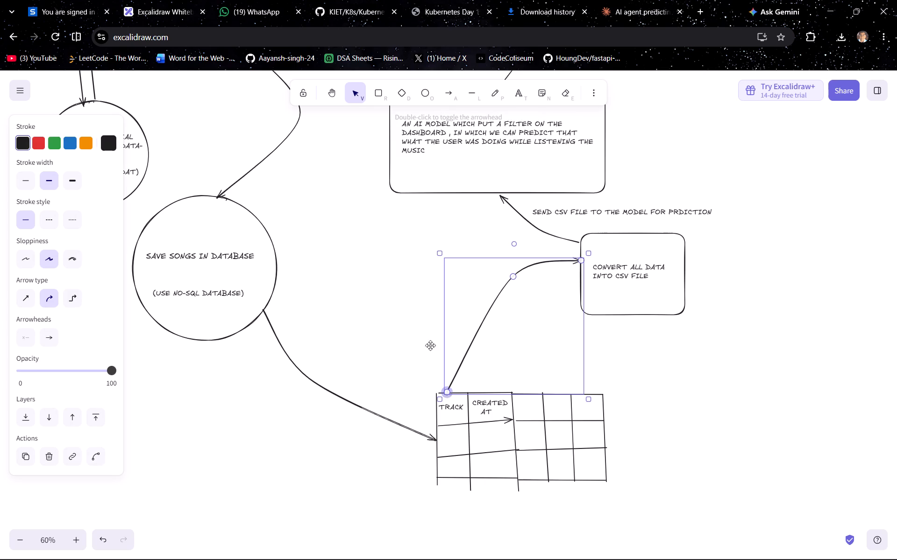
pyautogui.click(401, 287)
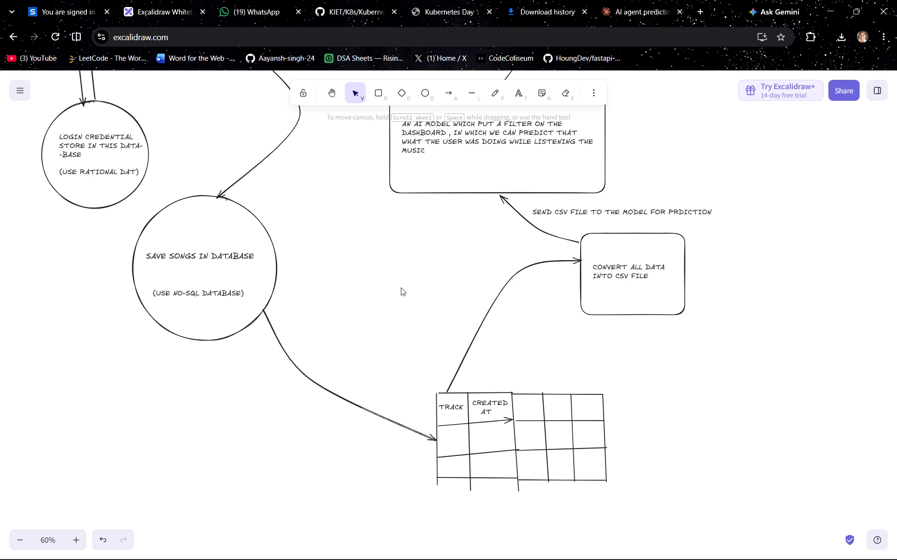
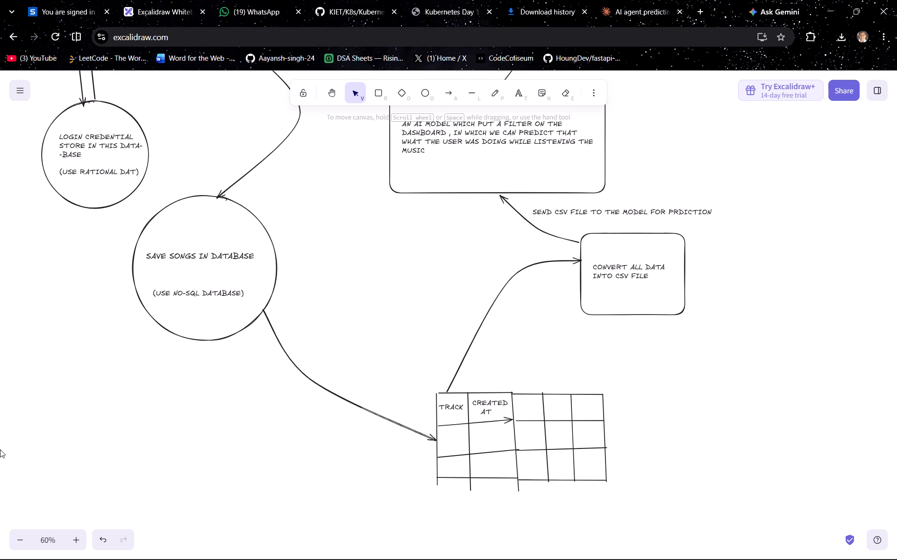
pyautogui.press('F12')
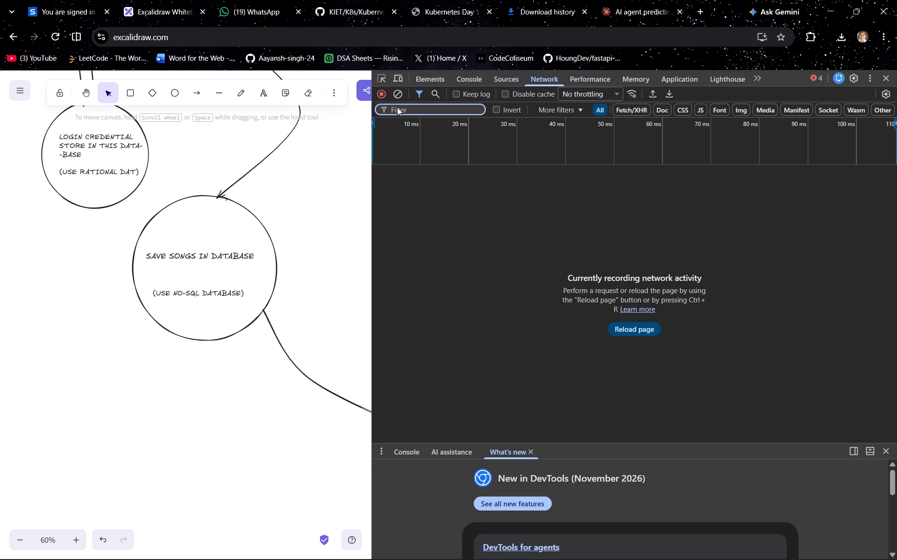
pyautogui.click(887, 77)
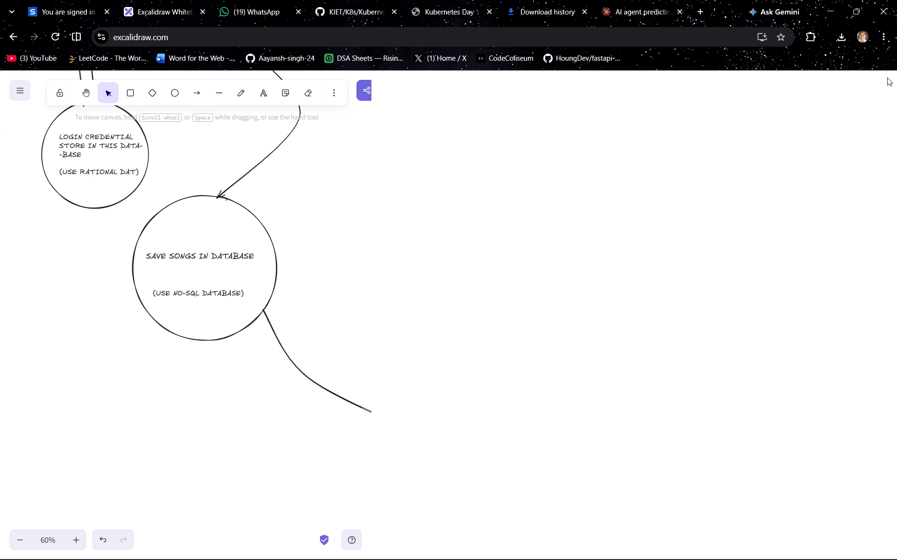
# Add the header "GENRE" to the song table's third column, beside "CREATED AT", and shift it to fit inside its cell.
pyautogui.scroll(3, 569, 321)
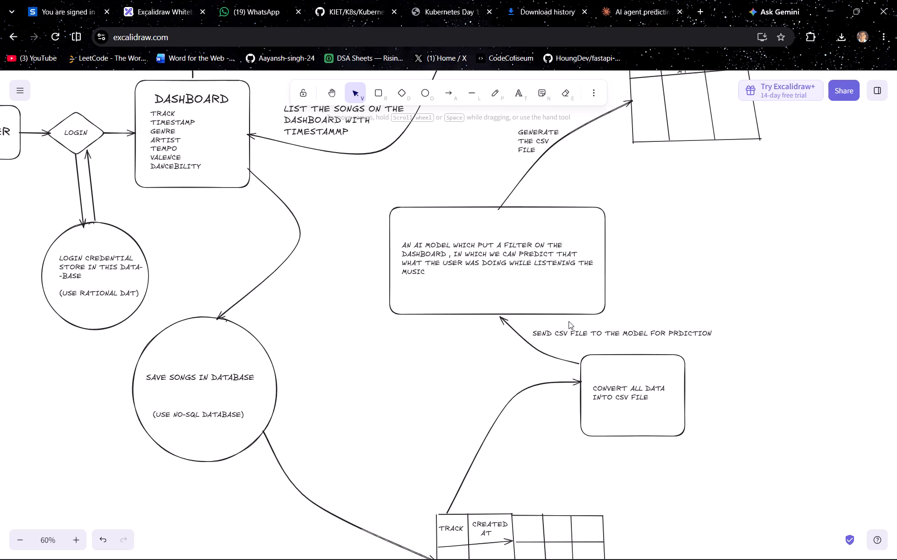
pyautogui.scroll(-1, 569, 321)
pyautogui.doubleClick(524, 513)
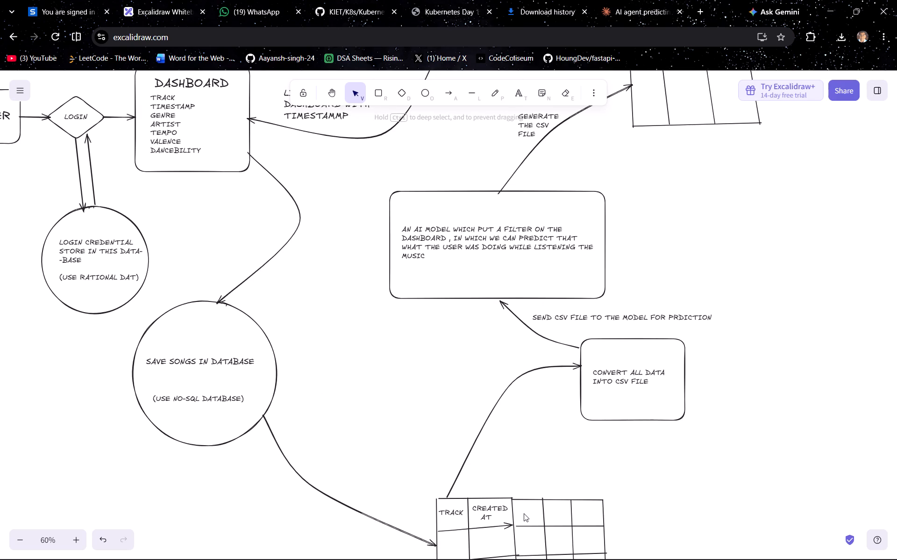
pyautogui.write('GE')
pyautogui.hotkey('shift', 'BackSpace')
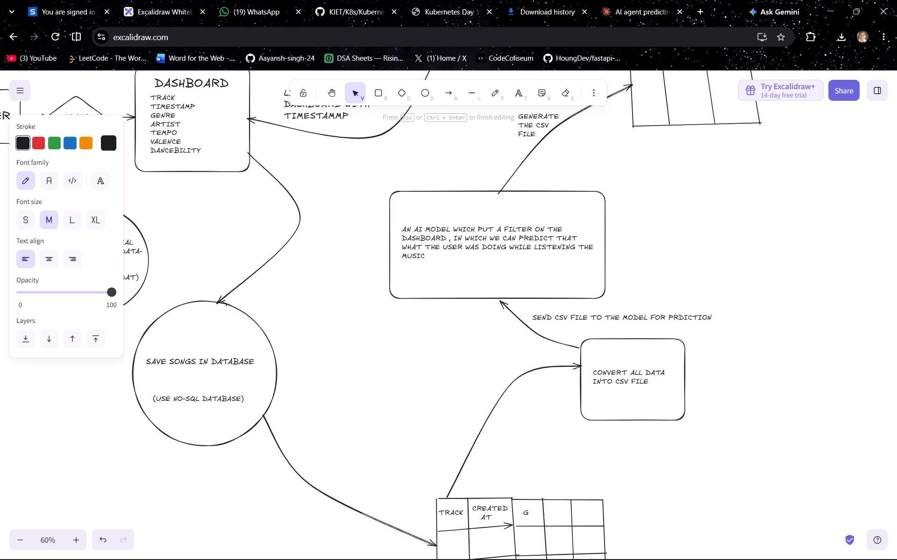
pyautogui.write('EN')
pyautogui.write('RE')
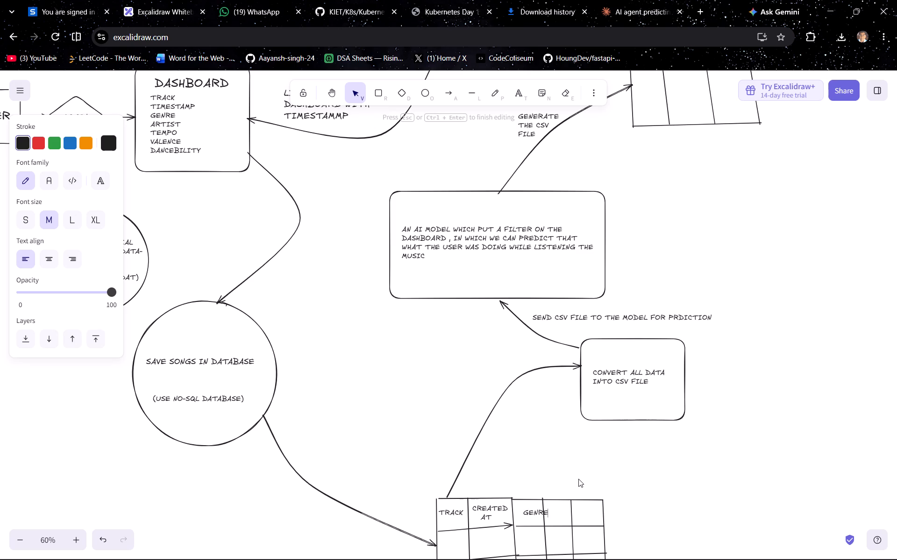
pyautogui.click(578, 479)
pyautogui.click(532, 514)
pyautogui.moveTo(532, 514); pyautogui.dragTo(524, 511)
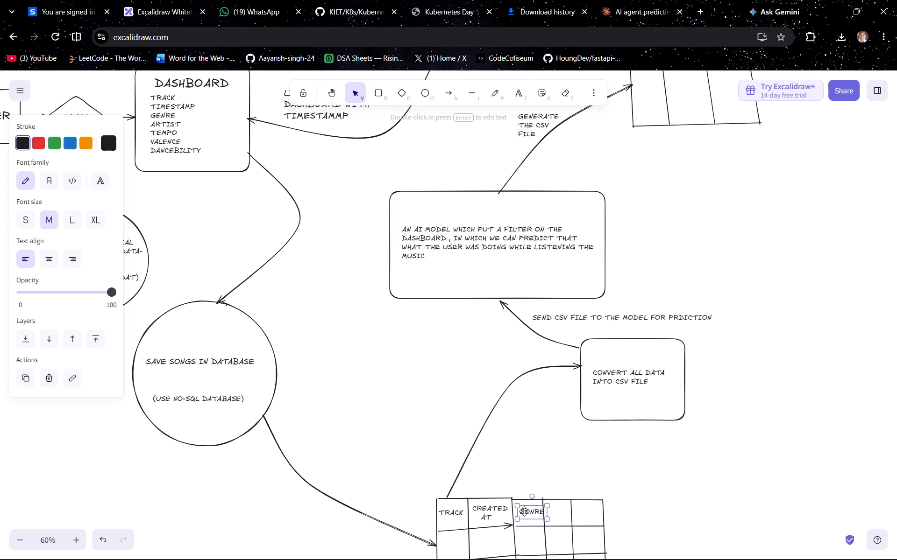
pyautogui.moveTo(524, 511); pyautogui.dragTo(524, 514)
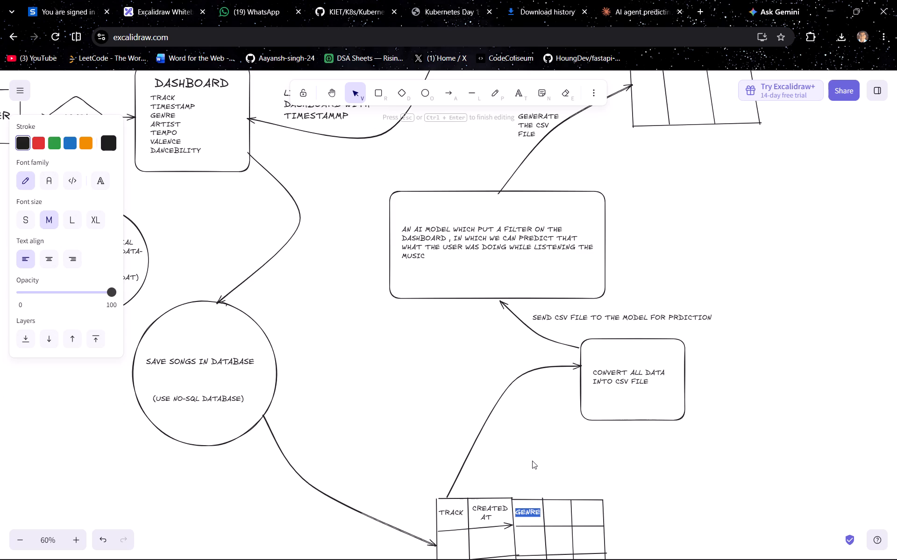
pyautogui.click(532, 461)
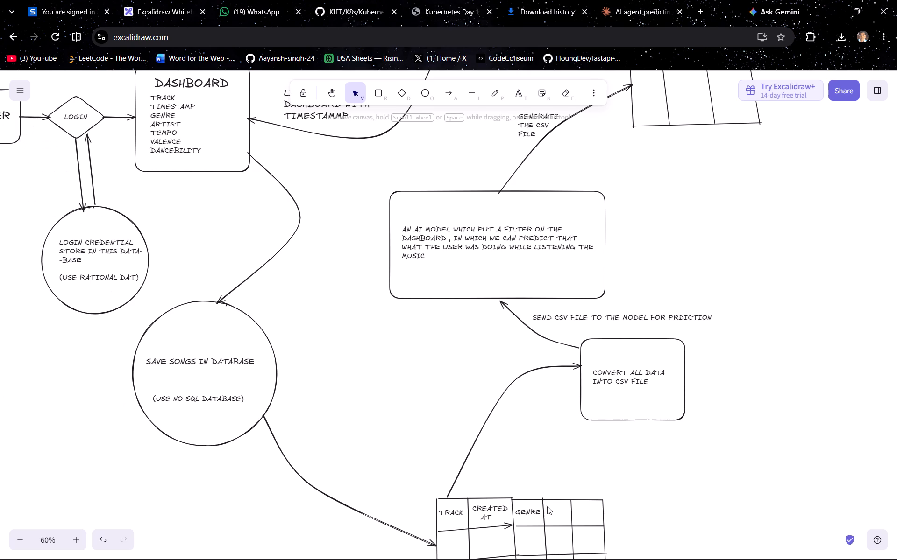
# Add the header "ARTIST" to the song table's fourth column, beside "GENRE", and nudge it to fit within its cell.
pyautogui.doubleClick(548, 514)
pyautogui.hotkey('shift', 'a')
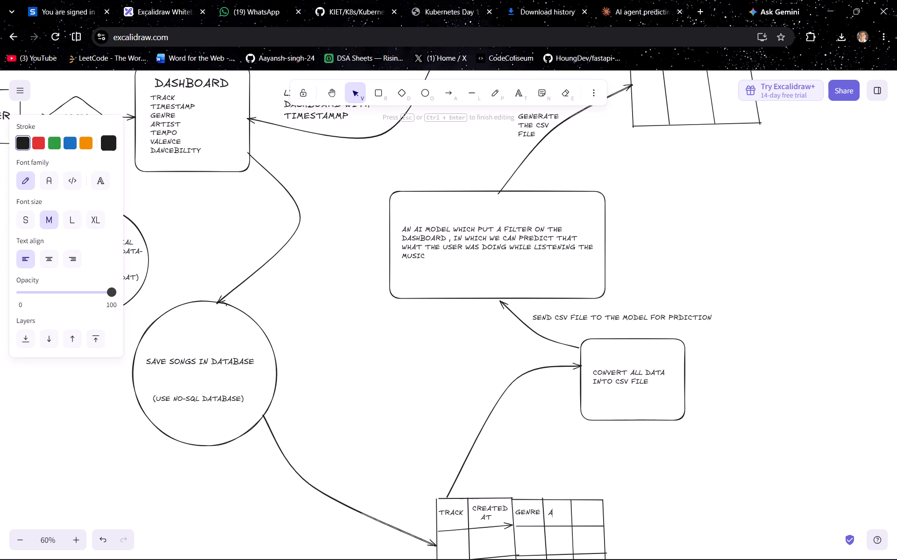
pyautogui.write('RTIST')
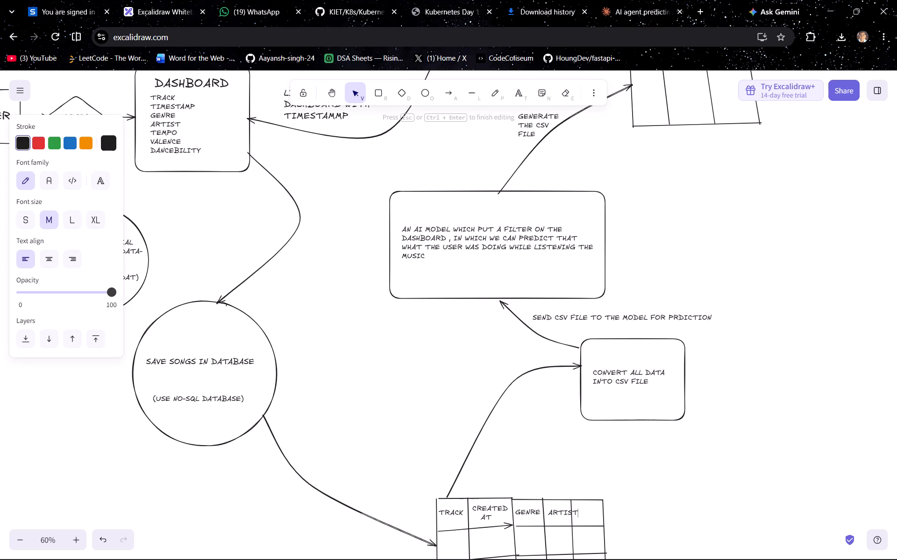
pyautogui.click(555, 516)
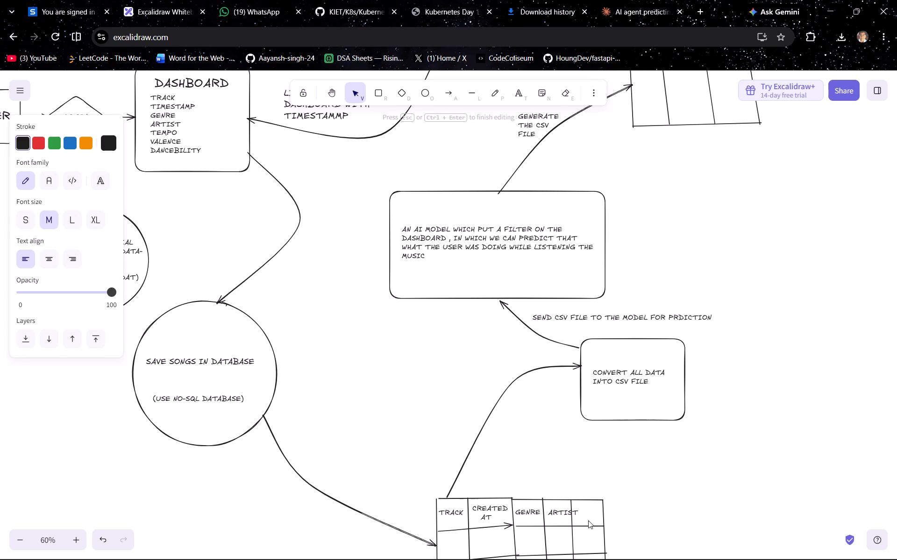
pyautogui.click(588, 520)
pyautogui.moveTo(561, 512); pyautogui.dragTo(556, 508)
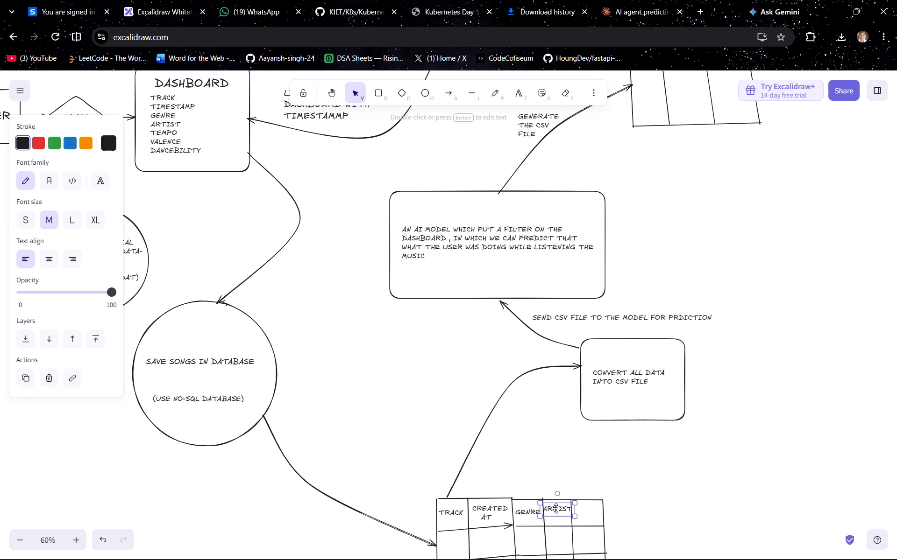
pyautogui.moveTo(556, 508); pyautogui.dragTo(556, 515)
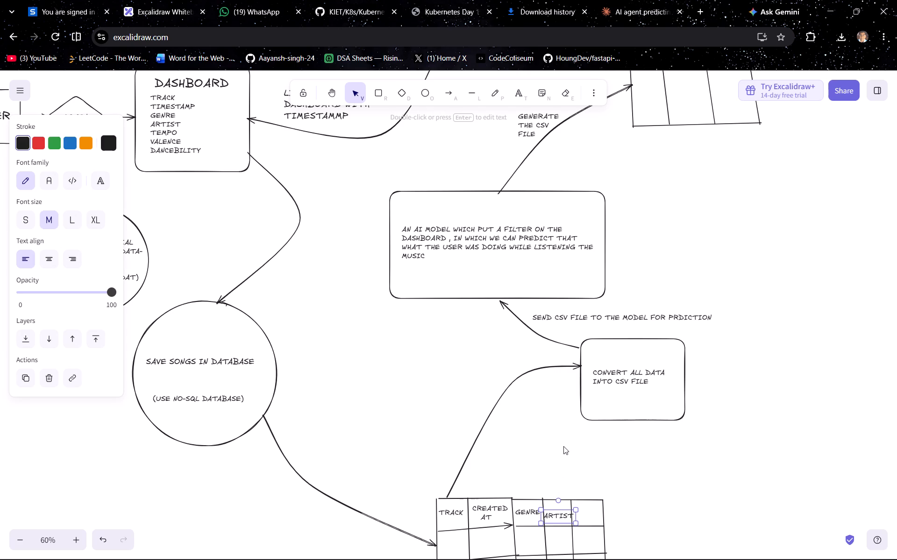
pyautogui.click(563, 446)
pyautogui.scroll(-1, 563, 446)
pyautogui.rightClick(563, 446)
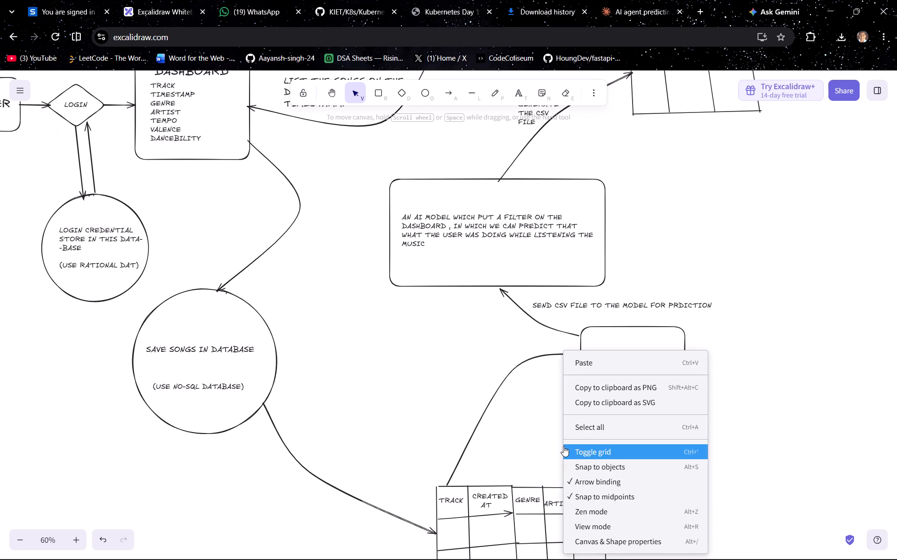
pyautogui.click(549, 440)
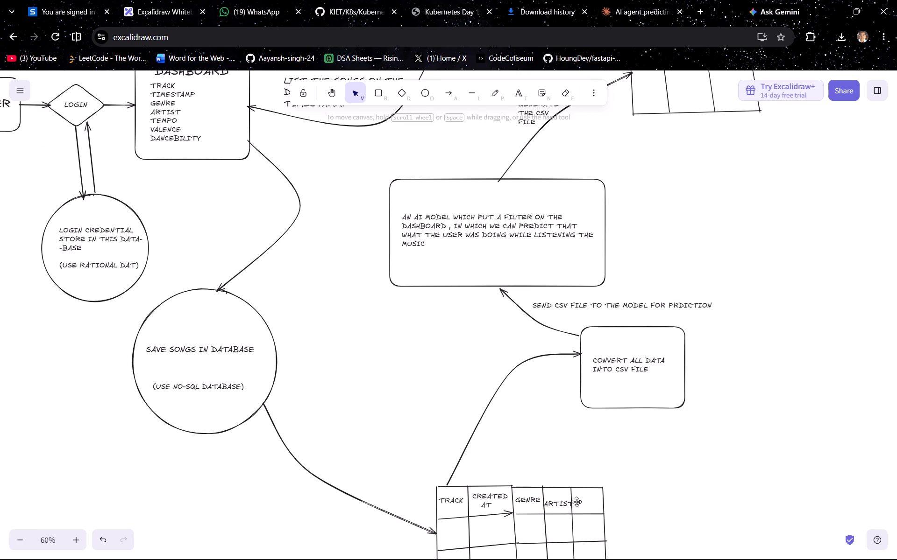
# Add the header "TEMPO" to the song table's fifth column, beside "ARTIST", and nudge it to fit inside its cell.
pyautogui.doubleClick(577, 502)
pyautogui.doubleClick(578, 494)
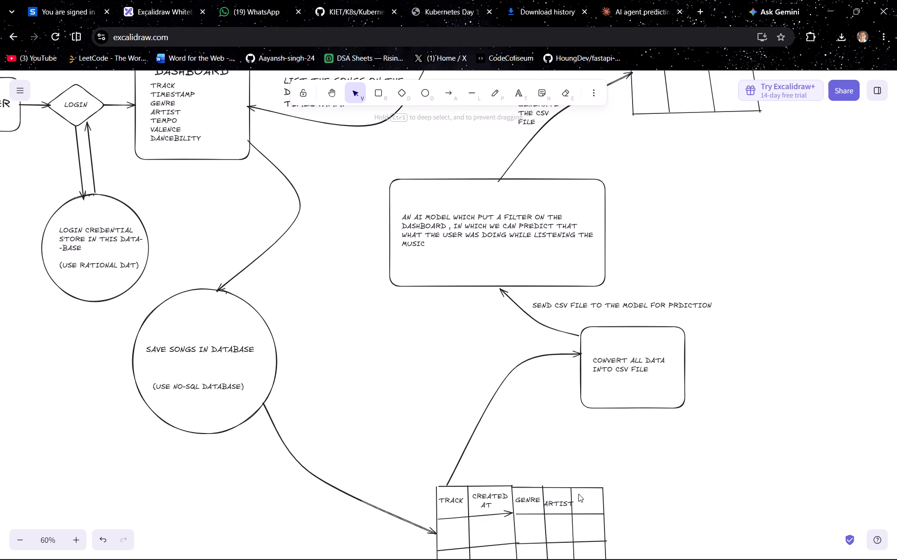
pyautogui.write('TEMP')
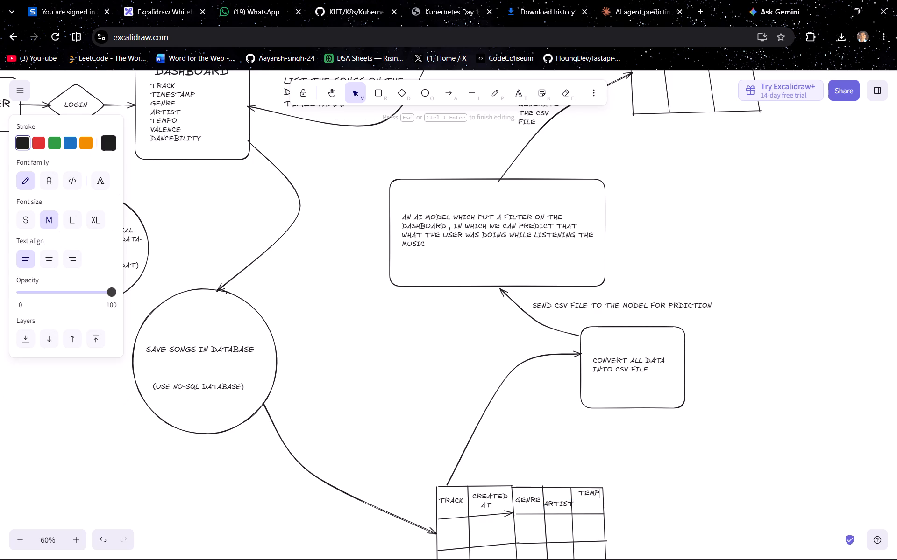
pyautogui.hotkey('shift', 'BackSpace')
pyautogui.write('PO')
pyautogui.click(643, 474)
pyautogui.moveTo(592, 494); pyautogui.dragTo(591, 494)
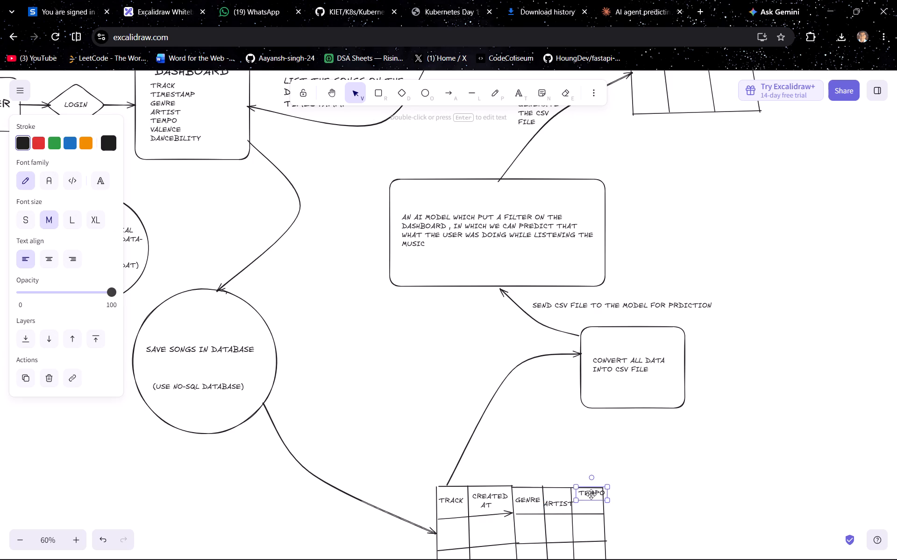
pyautogui.moveTo(591, 494); pyautogui.dragTo(587, 496)
pyautogui.click(638, 462)
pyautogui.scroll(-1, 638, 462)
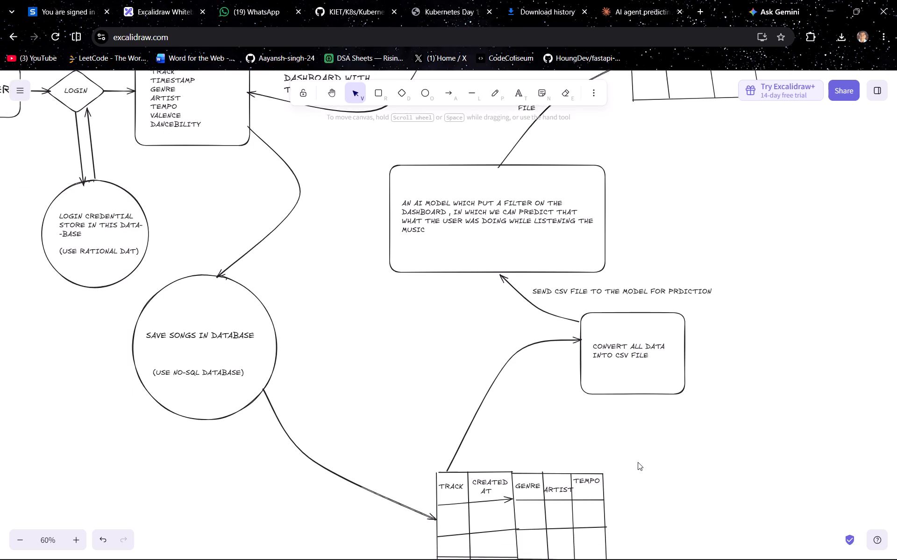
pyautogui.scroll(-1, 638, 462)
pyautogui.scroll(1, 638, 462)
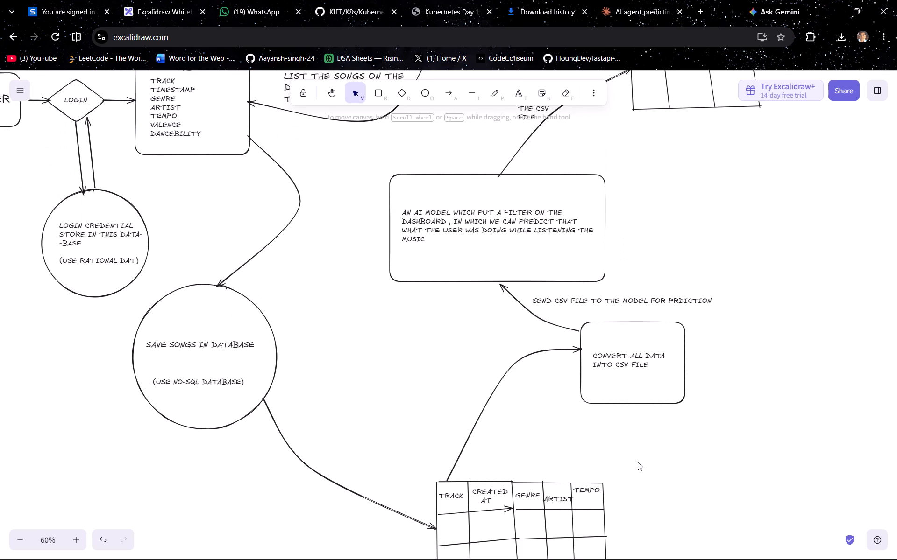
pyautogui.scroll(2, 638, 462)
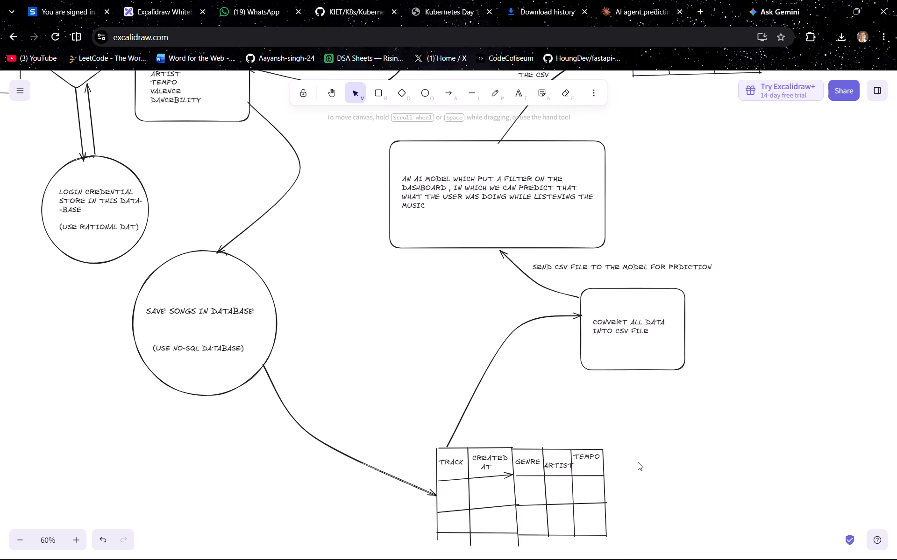
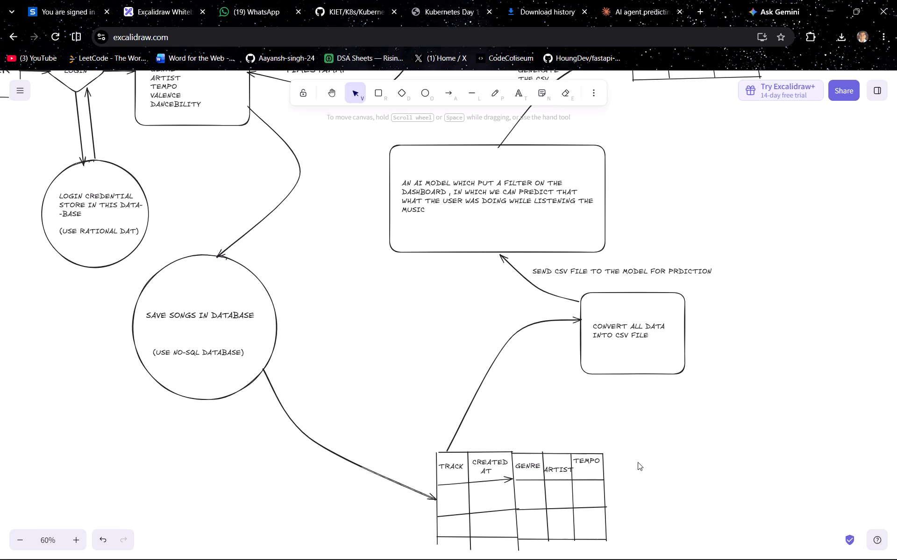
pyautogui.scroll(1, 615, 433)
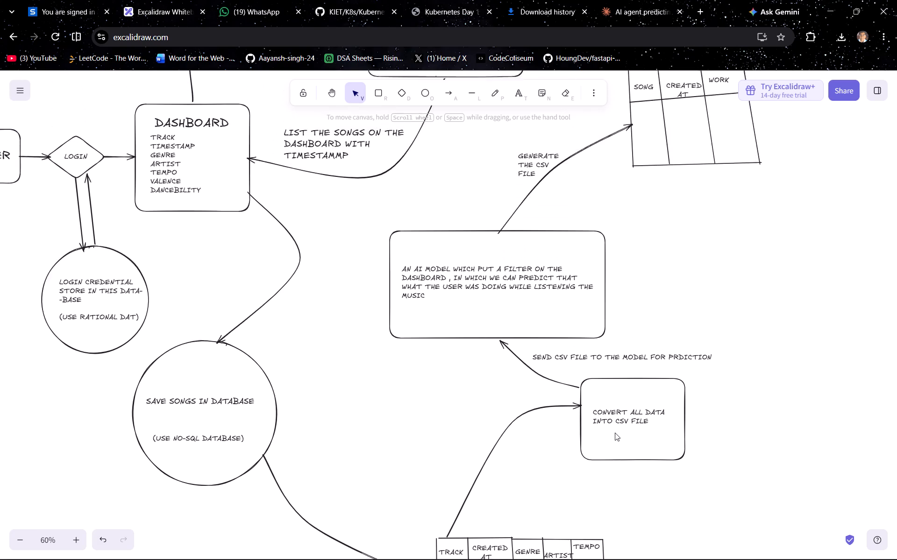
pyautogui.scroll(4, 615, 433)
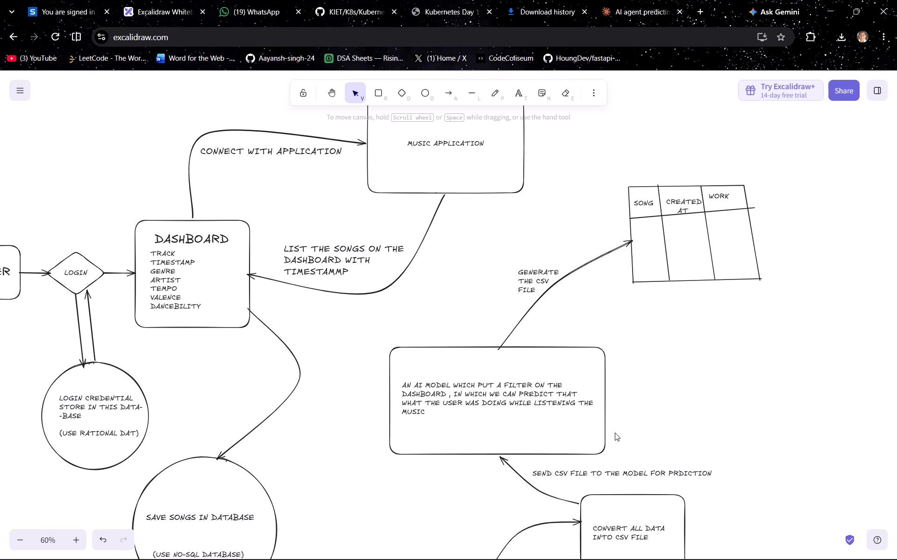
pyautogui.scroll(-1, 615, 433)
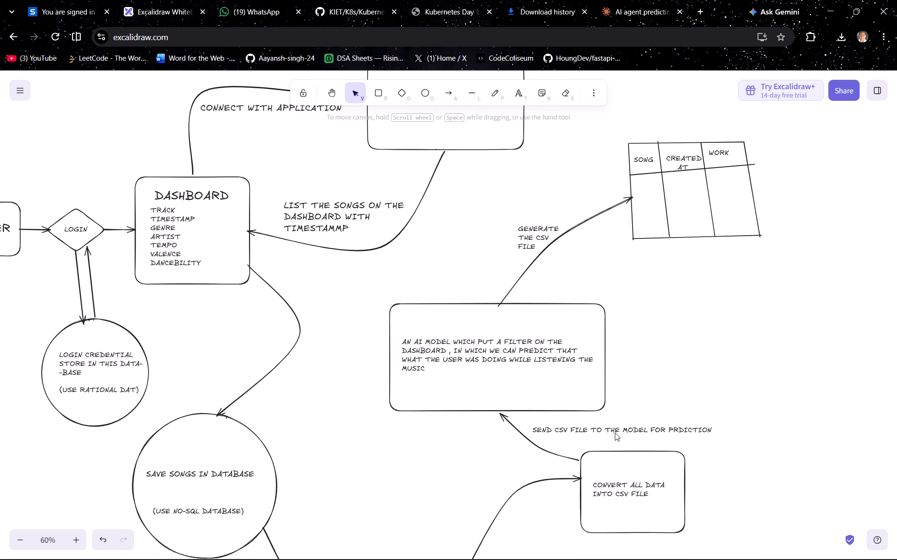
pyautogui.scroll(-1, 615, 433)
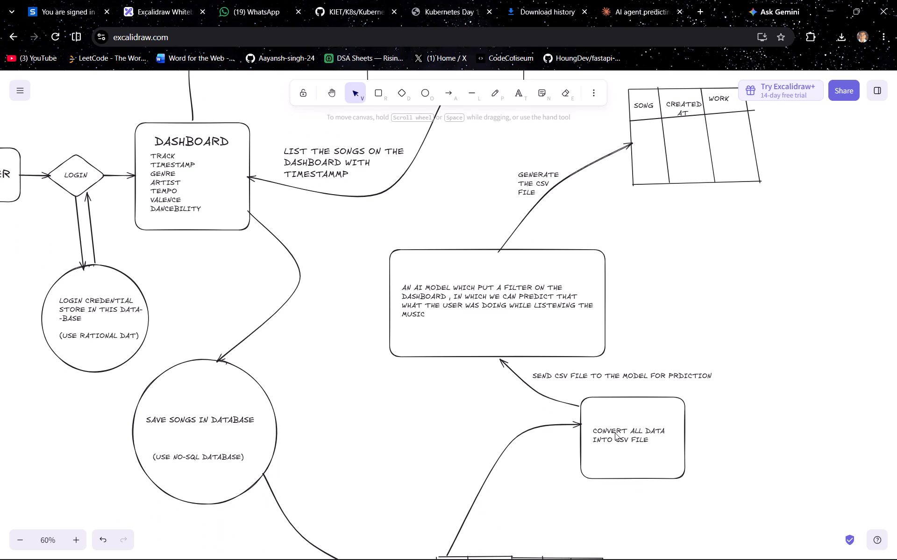
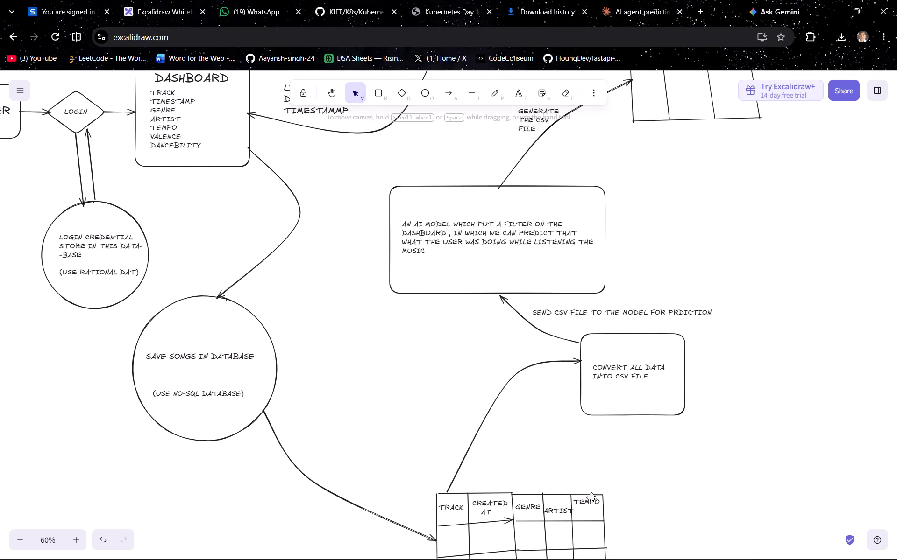
# Extend the song table beyond the TEMPO column by drawing a new top edge, outer border and bottom edge with Draw to shape.
pyautogui.scroll(-1, 614, 483)
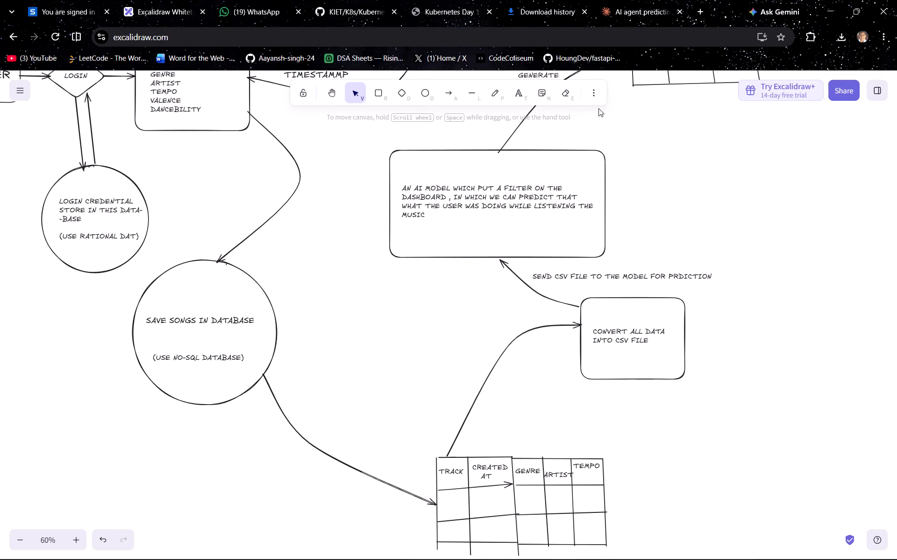
pyautogui.click(593, 93)
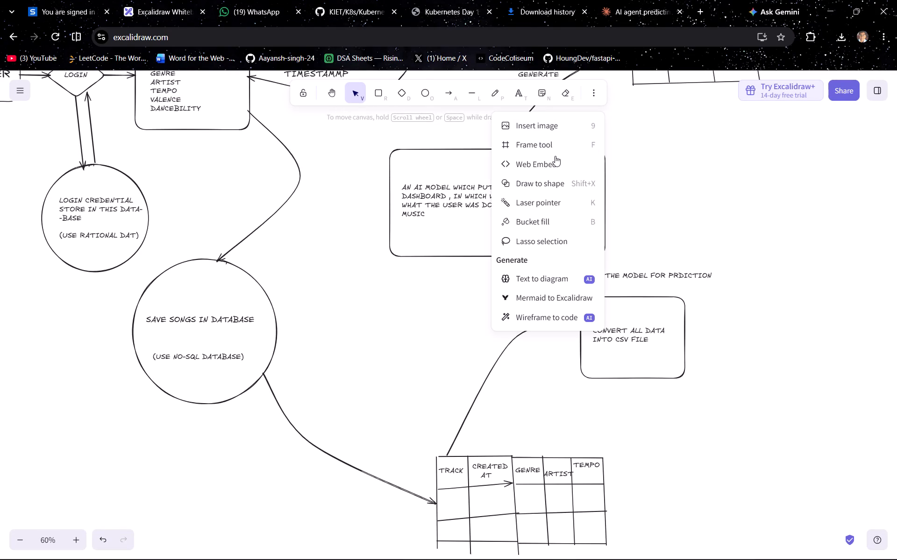
pyautogui.click(562, 177)
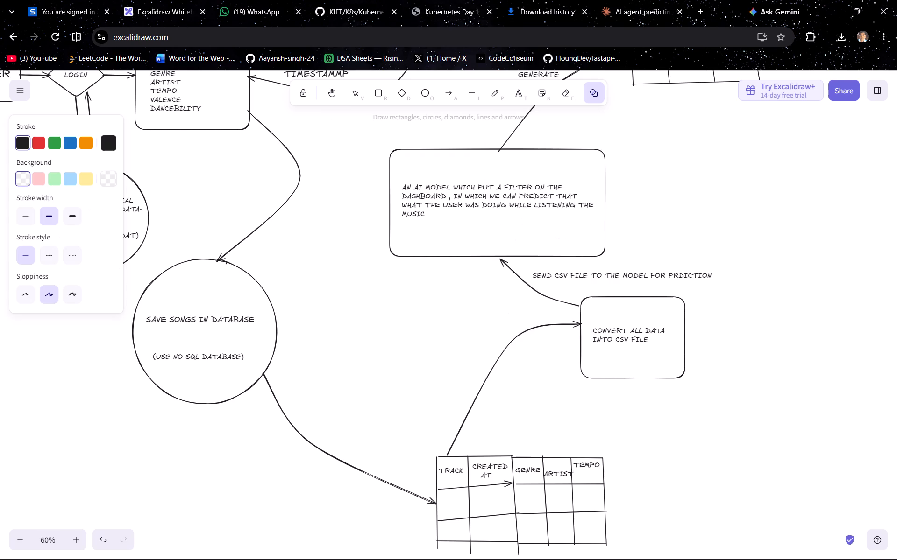
pyautogui.moveTo(604, 459); pyautogui.dragTo(670, 457)
pyautogui.moveTo(670, 457); pyautogui.dragTo(680, 457)
pyautogui.moveTo(680, 457); pyautogui.dragTo(682, 543)
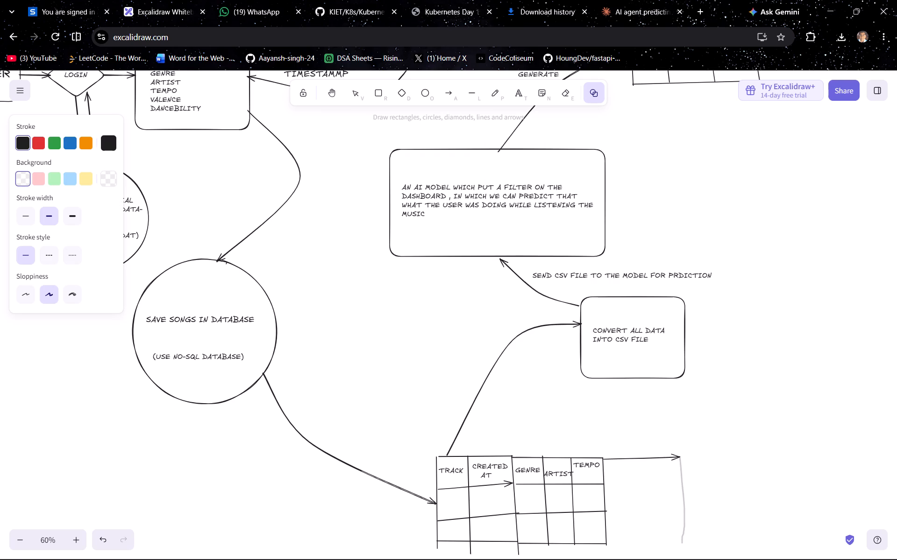
pyautogui.moveTo(605, 545); pyautogui.dragTo(682, 548)
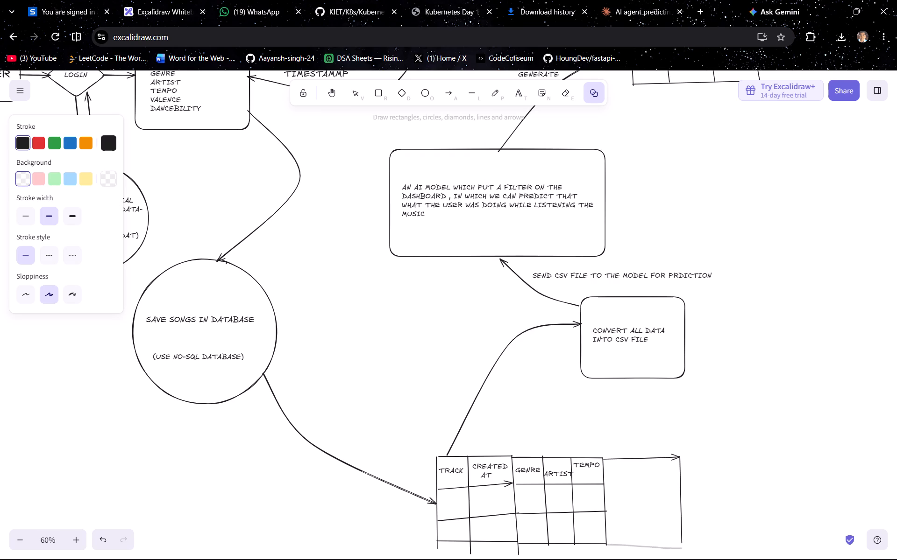
pyautogui.moveTo(682, 548); pyautogui.dragTo(682, 542)
# Divide the table extension into two columns with a vertical divider, add a header row line, and straighten the divider.
pyautogui.moveTo(631, 459); pyautogui.dragTo(636, 498)
pyautogui.moveTo(636, 498); pyautogui.dragTo(642, 549)
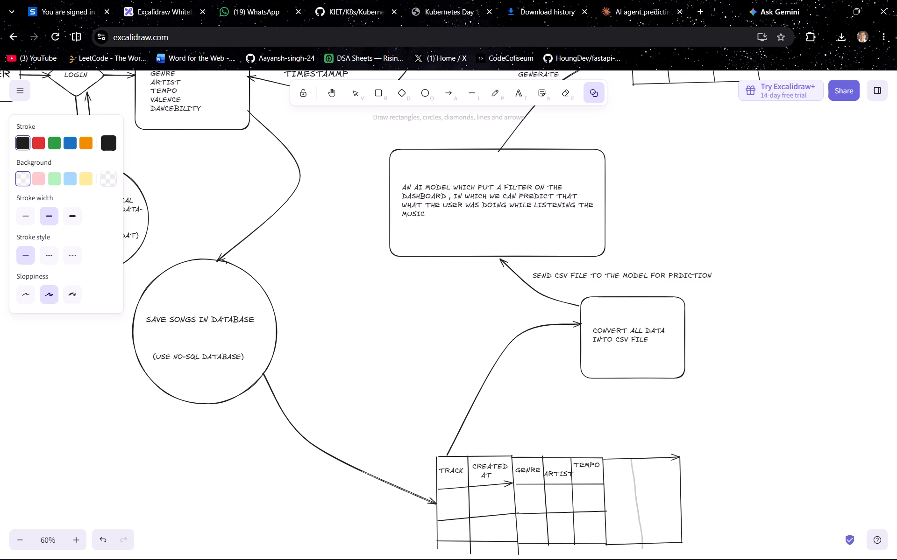
pyautogui.moveTo(606, 487); pyautogui.dragTo(680, 481)
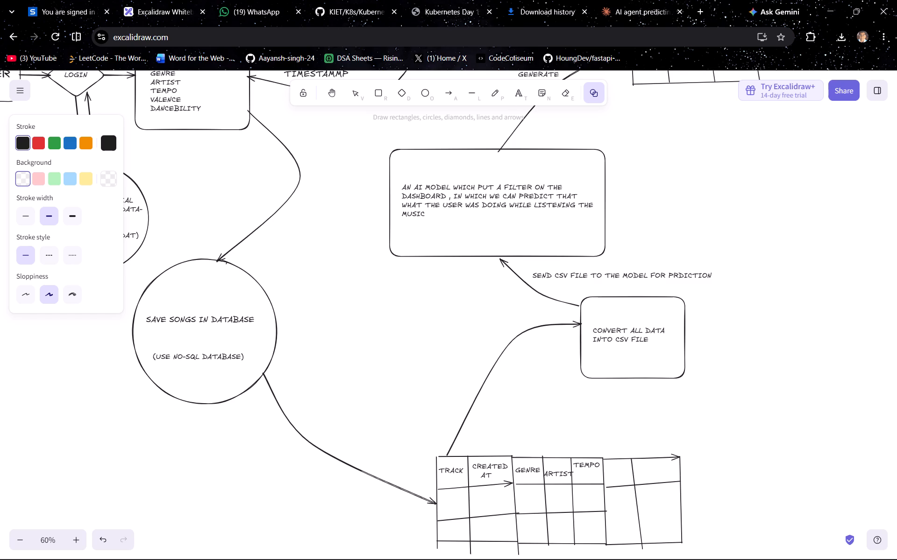
pyautogui.click(633, 466)
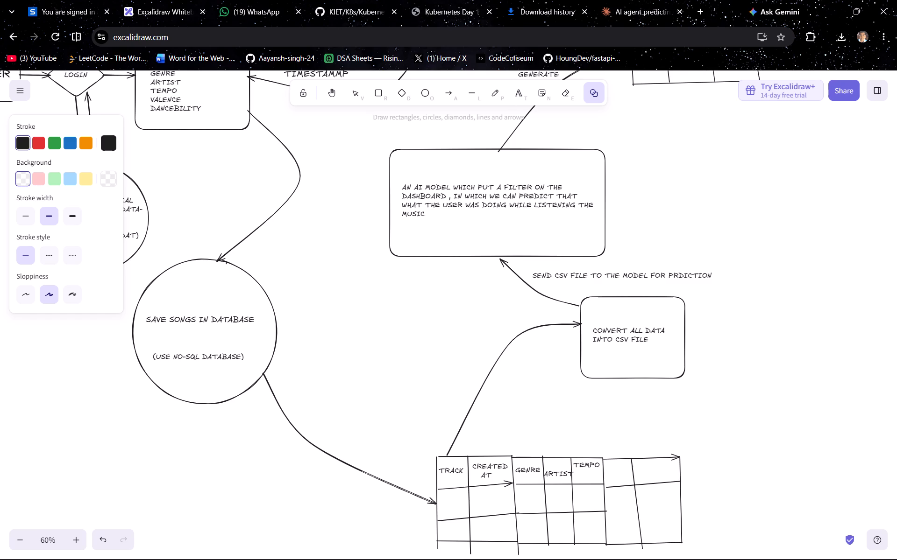
pyautogui.press('Escape')
pyautogui.click(633, 466)
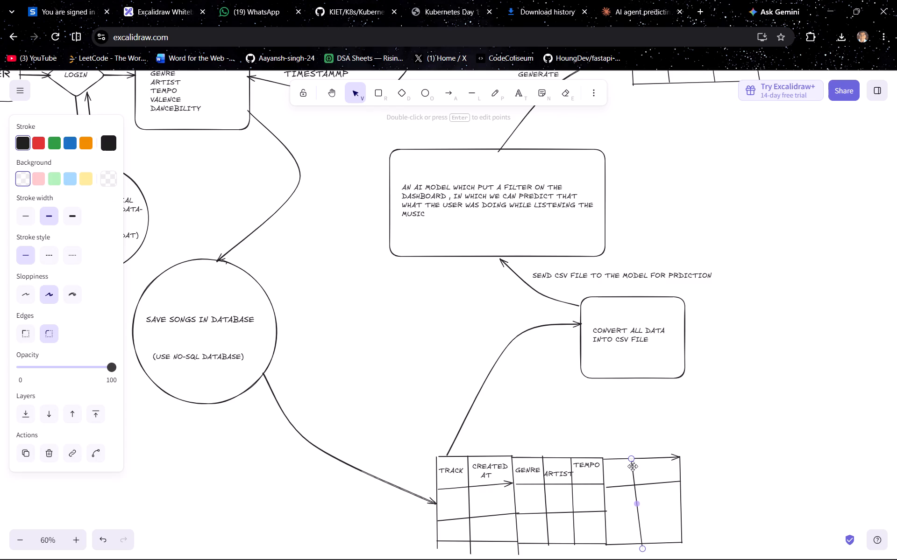
pyautogui.moveTo(633, 455); pyautogui.dragTo(638, 455)
pyautogui.moveTo(638, 455); pyautogui.dragTo(640, 455)
pyautogui.click(626, 466)
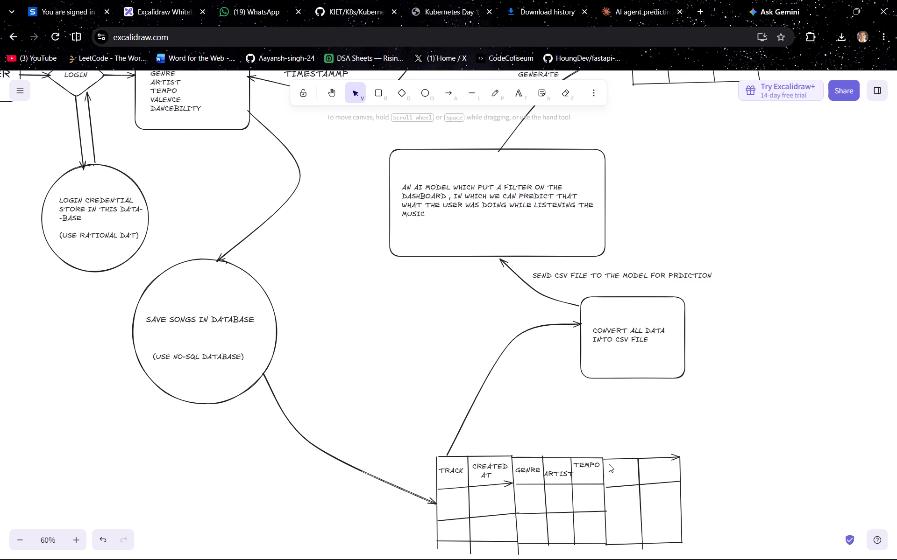
# Label the column after TEMPO as VALANCE and fit the label between its column lines.
pyautogui.doubleClick(609, 466)
pyautogui.write('VALANVE')
pyautogui.hotkey('shift', 'BackSpace')
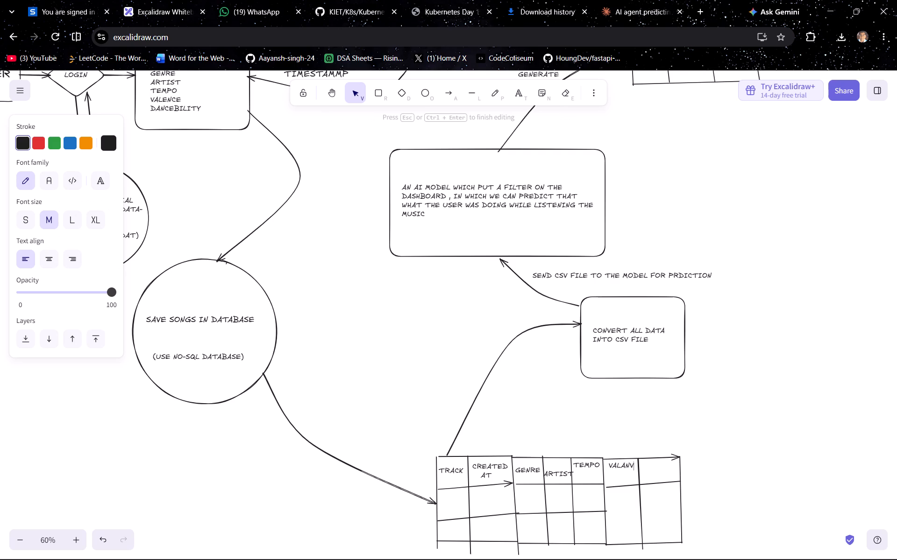
pyautogui.hotkey('shift', 'BackSpace')
pyautogui.write('CE')
pyautogui.click(613, 481)
pyautogui.click(624, 464)
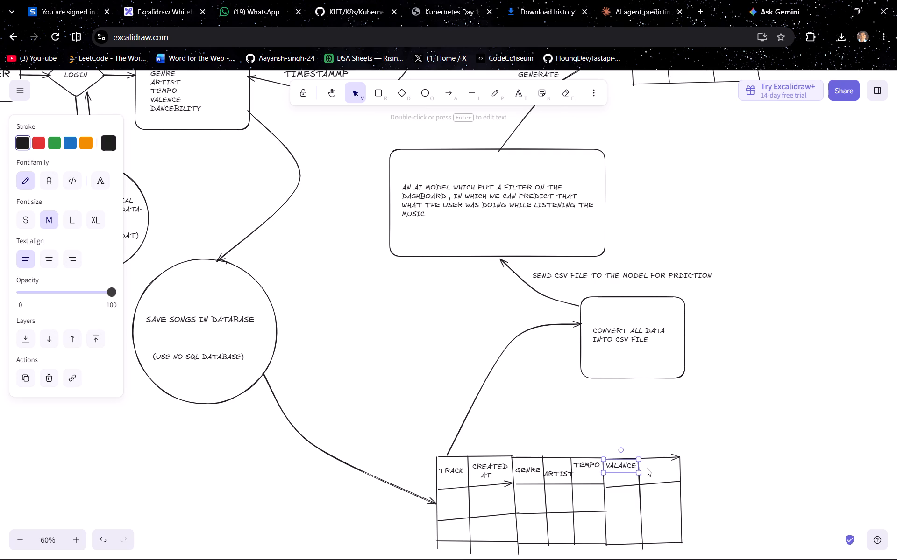
# Label the last column DANCEBILITY and shift the label to start just inside its column divider.
pyautogui.doubleClick(647, 468)
pyautogui.doubleClick(647, 472)
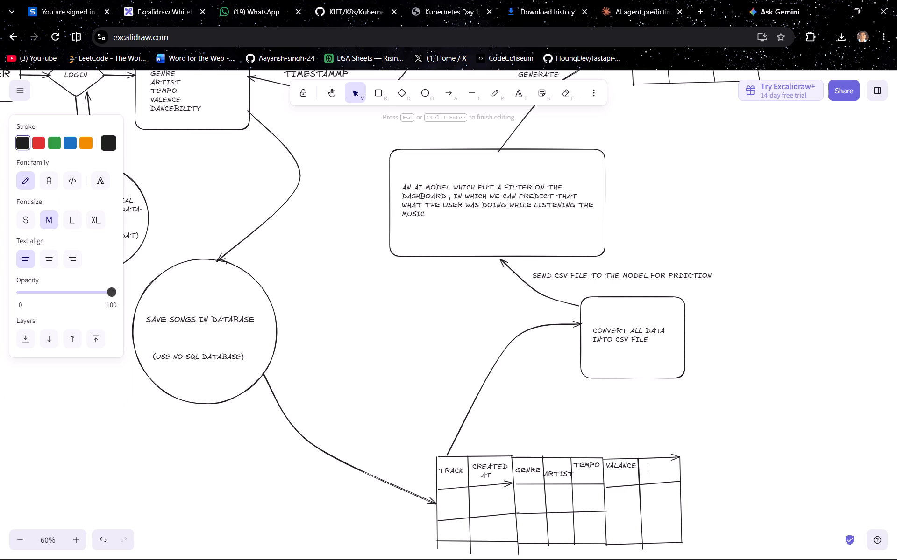
pyautogui.write('DANCE')
pyautogui.write('BILITY')
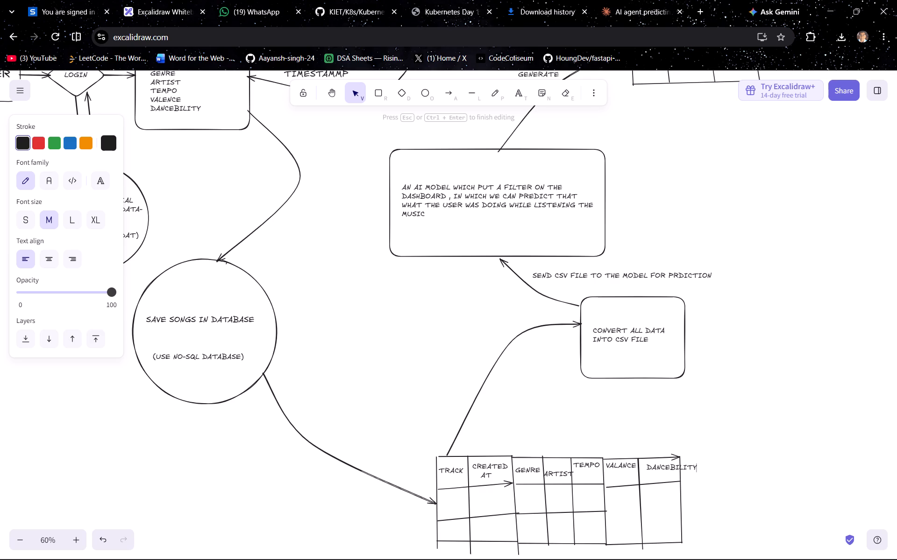
pyautogui.click(665, 467)
pyautogui.moveTo(743, 470); pyautogui.dragTo(666, 467)
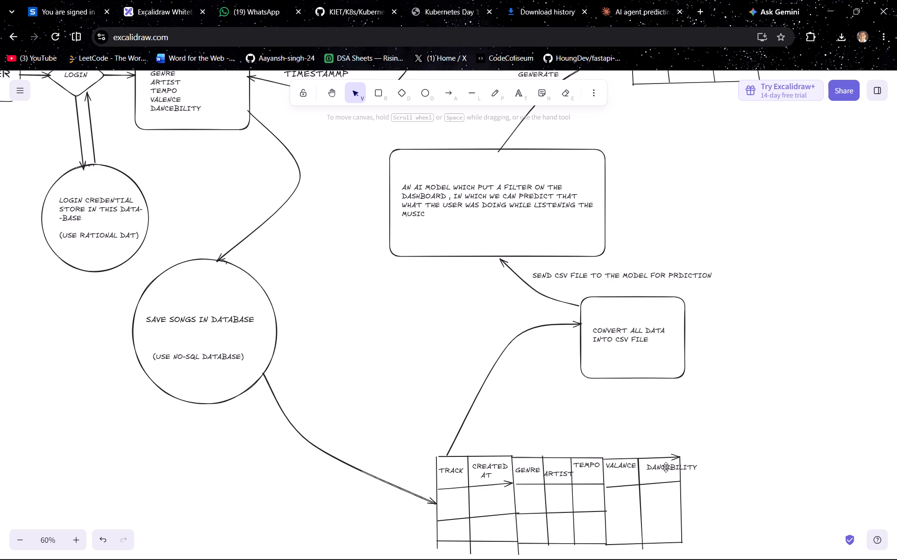
pyautogui.click(666, 467)
pyautogui.moveTo(666, 467); pyautogui.dragTo(661, 467)
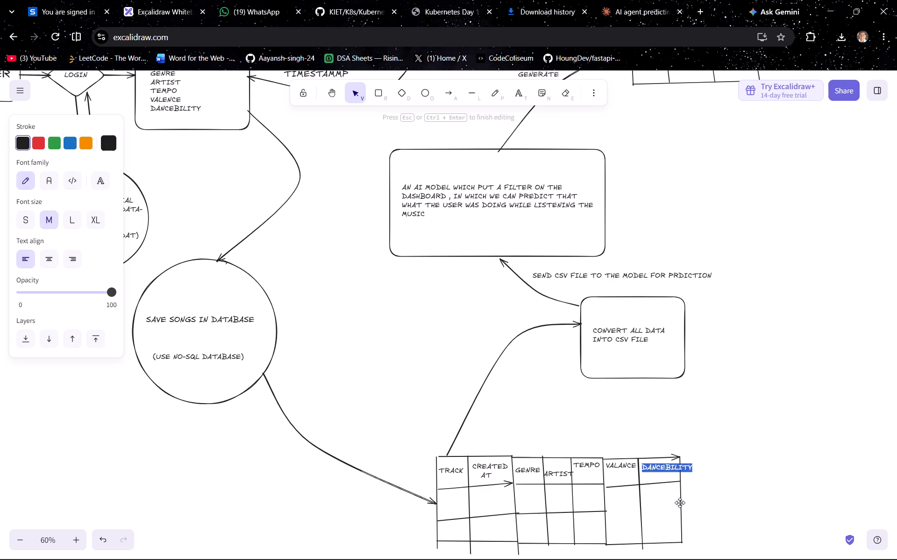
# Delete the song table's outer border line crossing the DANCEBILITY column's end.
pyautogui.click(680, 503)
pyautogui.press('Delete')
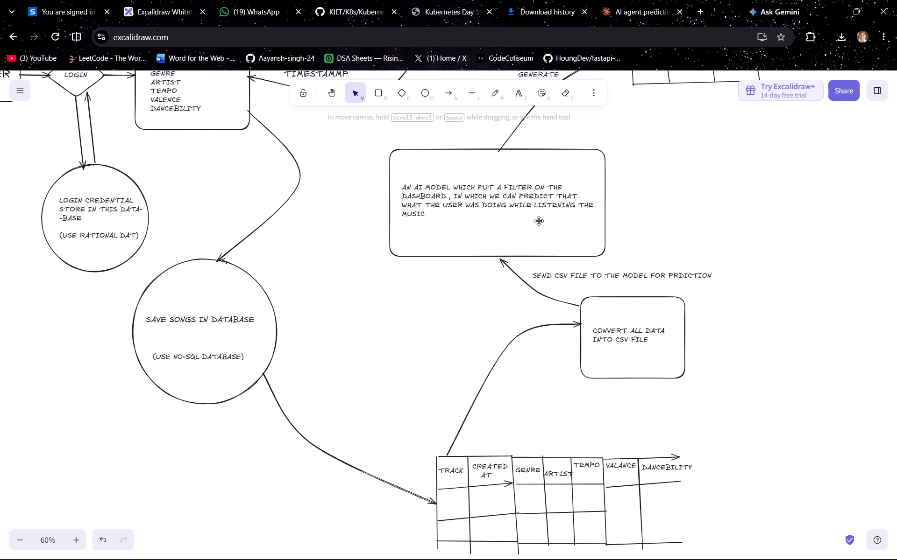
# Widen the DANCEBILITY column with Draw to shape, extending its top, bottom and header lines to a new outer border.
pyautogui.click(589, 96)
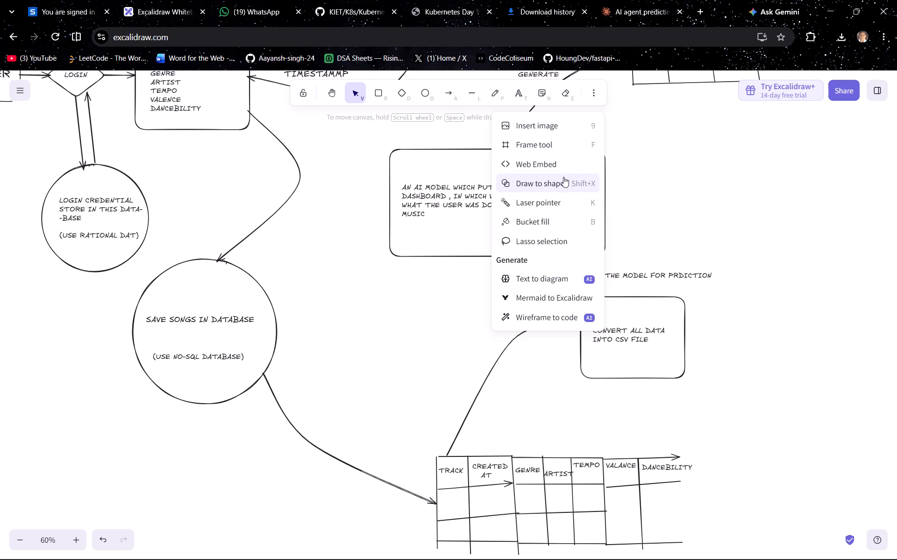
pyautogui.click(563, 179)
pyautogui.moveTo(676, 457); pyautogui.dragTo(737, 453)
pyautogui.moveTo(737, 453); pyautogui.dragTo(748, 540)
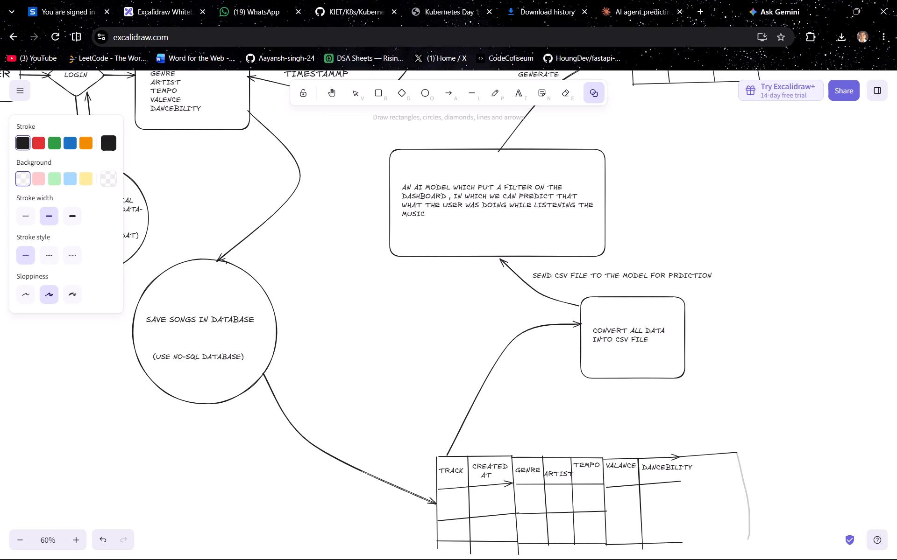
pyautogui.moveTo(748, 540); pyautogui.dragTo(747, 543)
pyautogui.moveTo(684, 542); pyautogui.dragTo(750, 541)
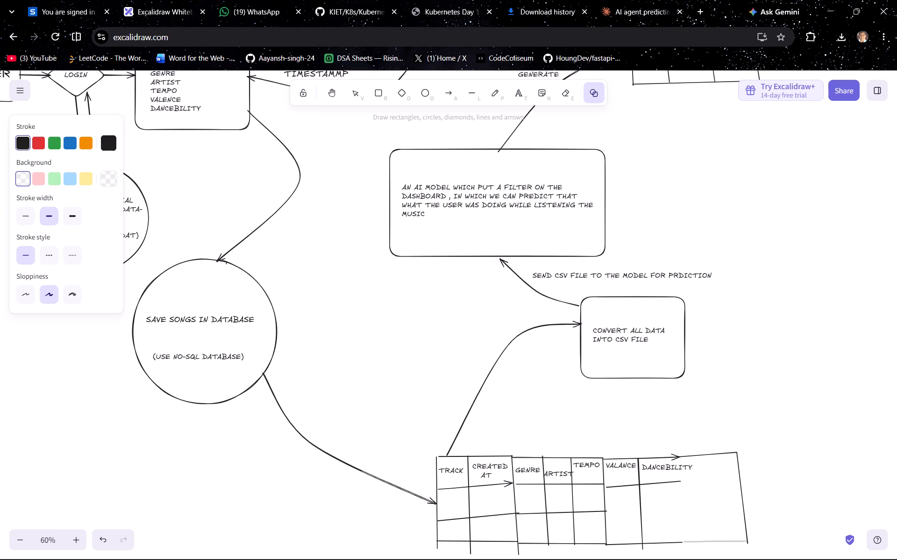
pyautogui.moveTo(750, 541); pyautogui.dragTo(755, 541)
pyautogui.moveTo(681, 481); pyautogui.dragTo(711, 478)
pyautogui.moveTo(711, 478); pyautogui.dragTo(738, 476)
pyautogui.click(730, 385)
# Delete the GENRE, ARTIST, TEMPO, VALENCE and DANCEBILITY lines from the Dashboard box's field list.
pyautogui.scroll(2, 667, 377)
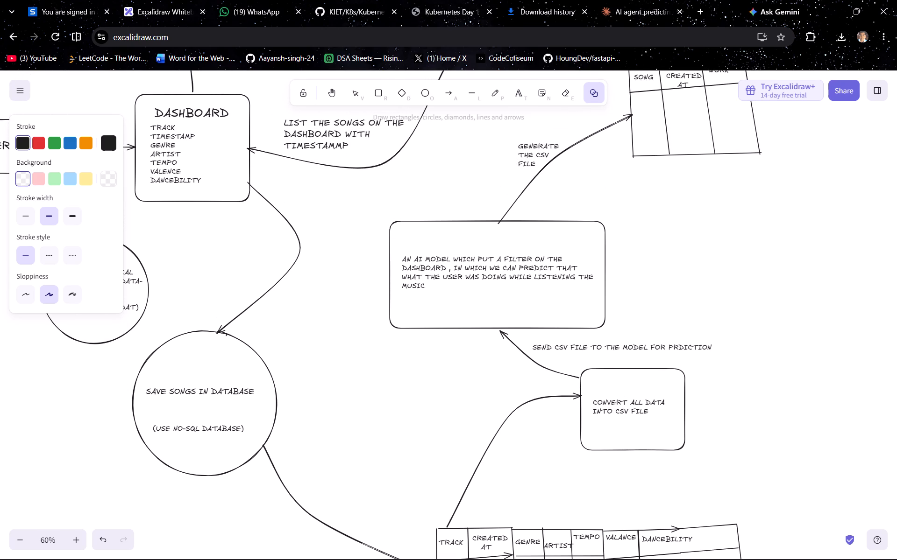
pyautogui.doubleClick(171, 166)
pyautogui.click(171, 166)
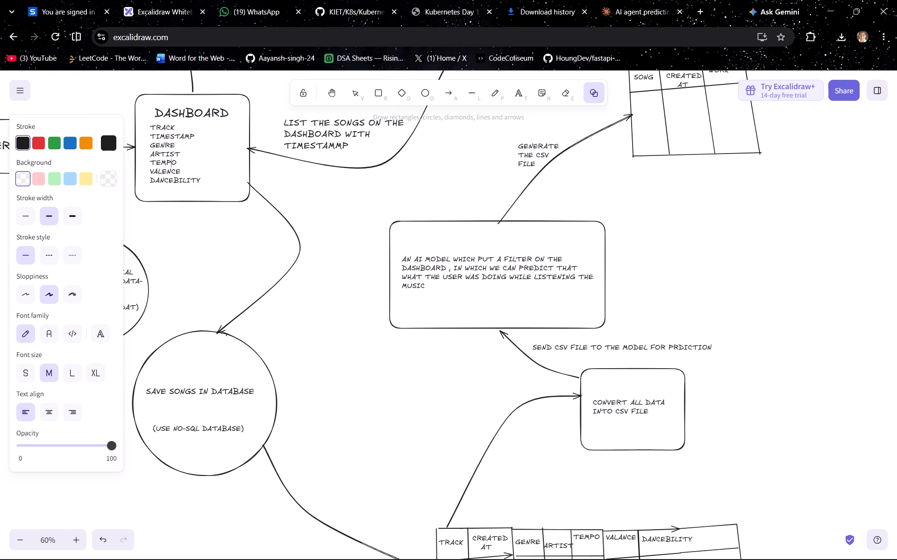
pyautogui.click(165, 164)
pyautogui.doubleClick(165, 164)
pyautogui.click(200, 181)
pyautogui.click(200, 181)
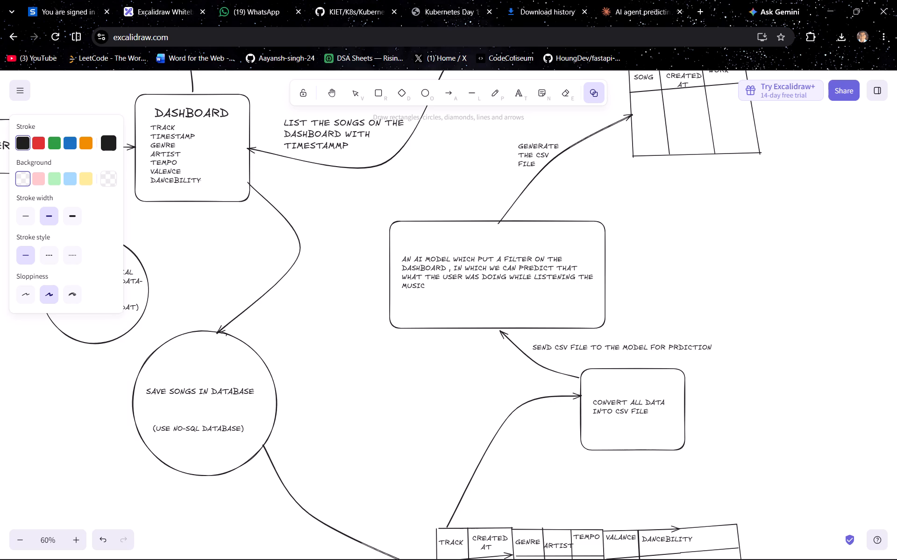
pyautogui.click(192, 176)
pyautogui.doubleClick(194, 179)
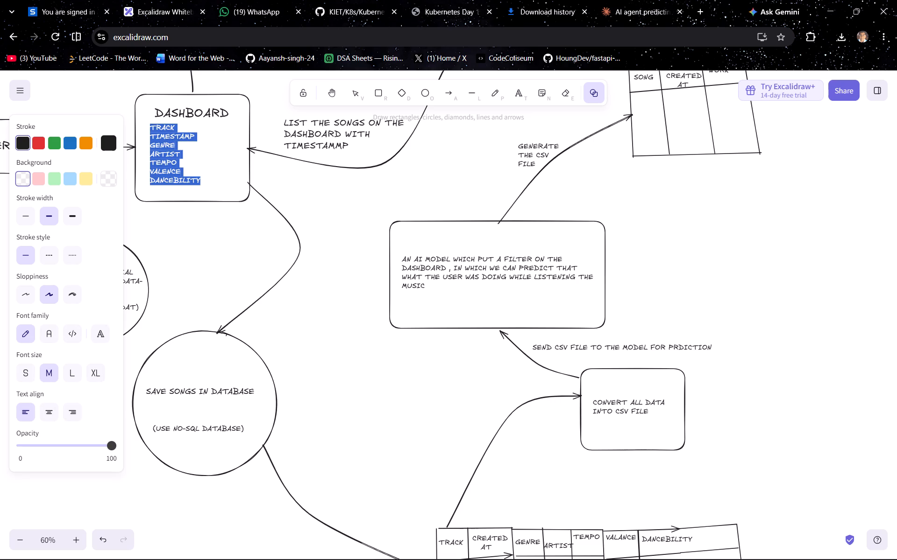
pyautogui.click(199, 180)
pyautogui.moveTo(199, 180); pyautogui.dragTo(150, 133)
pyautogui.moveTo(150, 133); pyautogui.dragTo(150, 152)
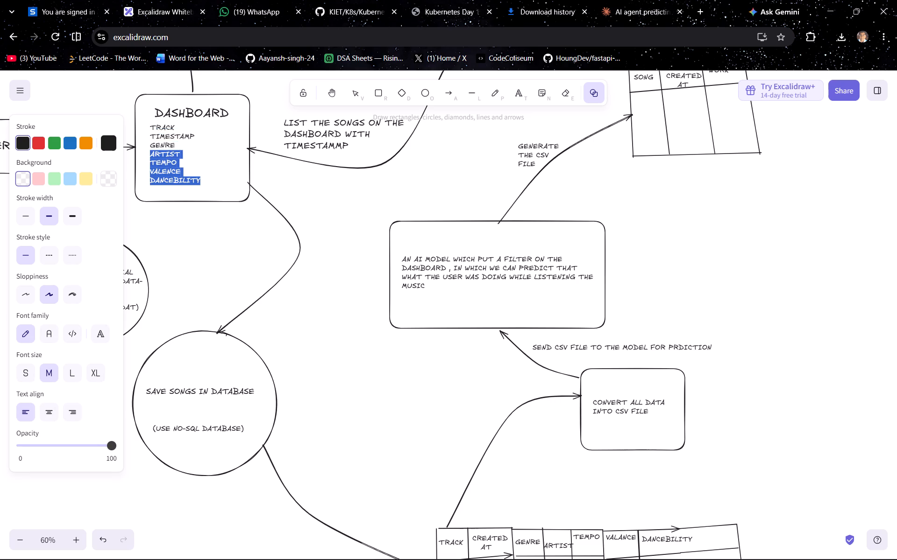
pyautogui.moveTo(150, 152); pyautogui.dragTo(151, 147)
pyautogui.press('BackSpace')
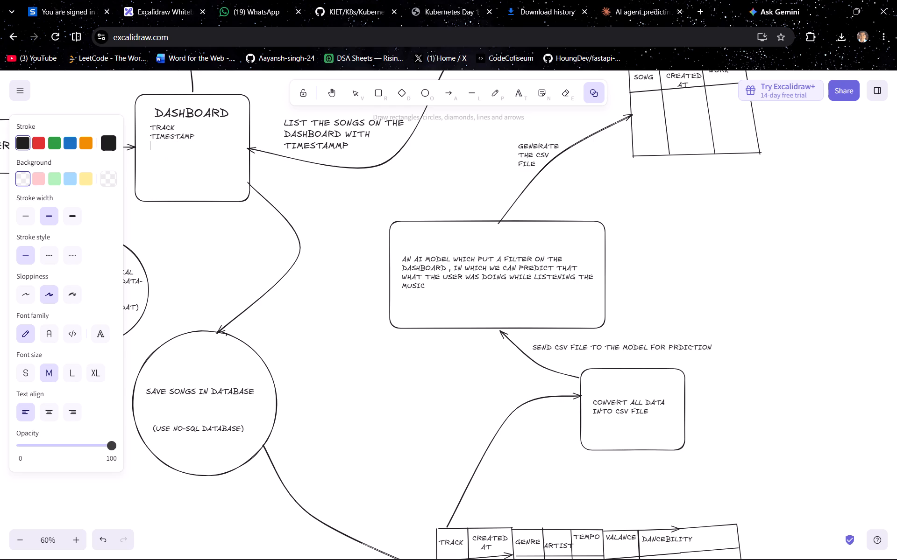
pyautogui.click(161, 128)
pyautogui.click(186, 159)
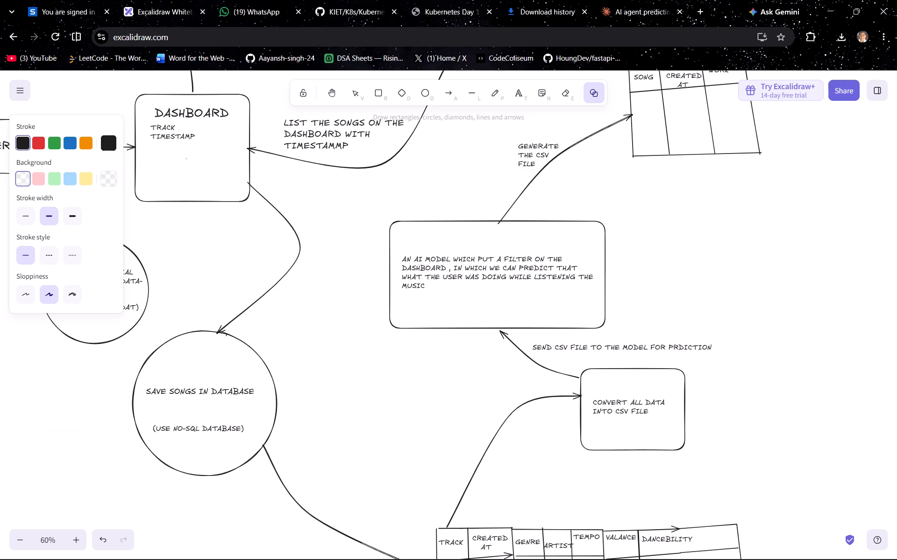
pyautogui.click(175, 143)
pyautogui.click(167, 134)
pyautogui.press('Escape')
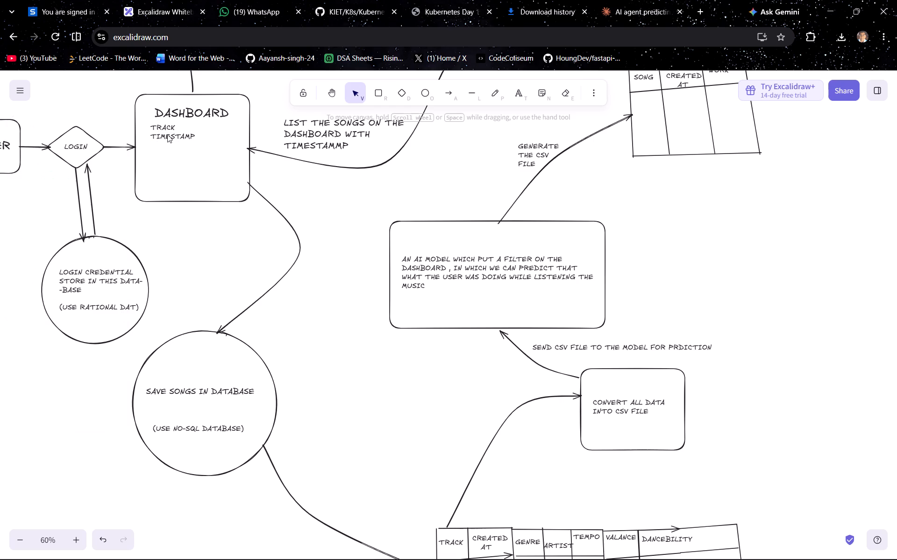
# Move the TRACK and TIMESTAMP text closer to the middle of the Dashboard box.
pyautogui.moveTo(166, 154); pyautogui.dragTo(178, 173)
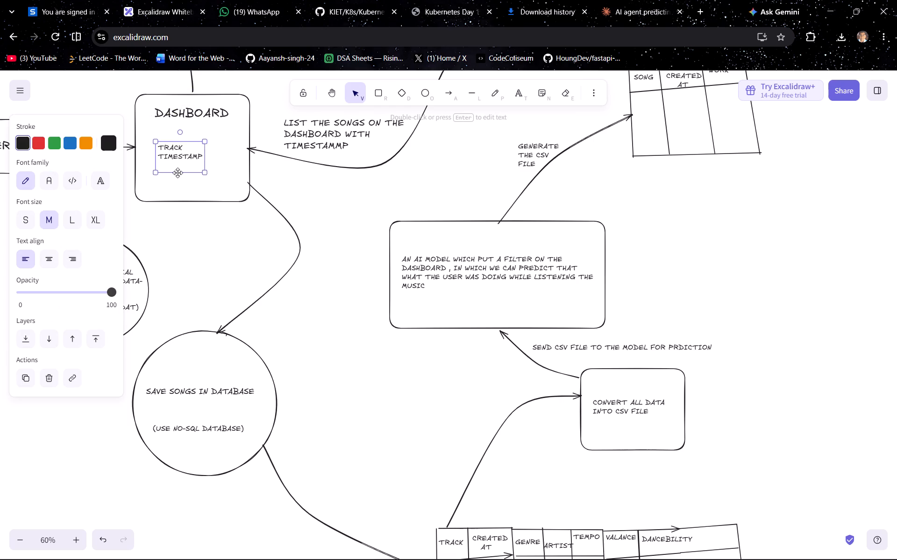
pyautogui.moveTo(178, 173); pyautogui.dragTo(176, 168)
pyautogui.click(176, 168)
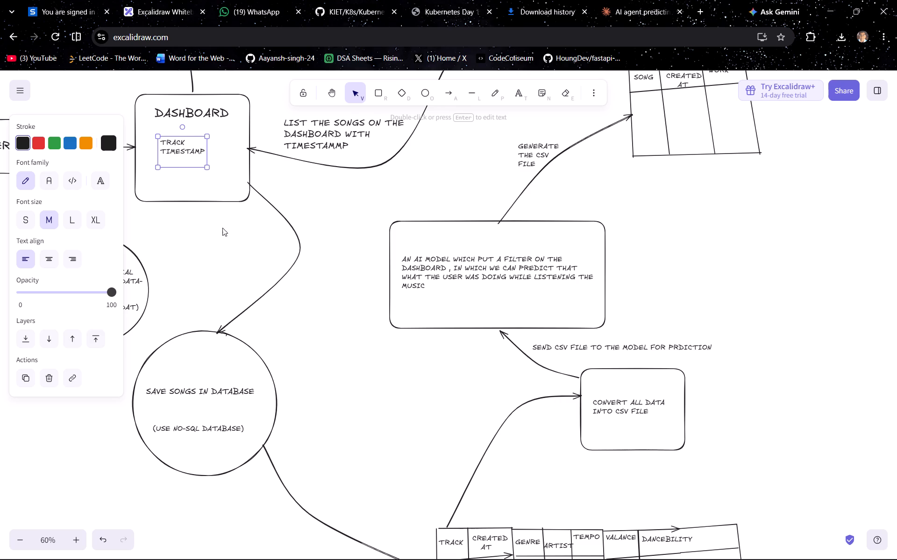
# Delete the curved arrow linking the Dashboard box to the SAVE SONGS IN DATABASE circle.
pyautogui.click(289, 273)
pyautogui.press('Delete')
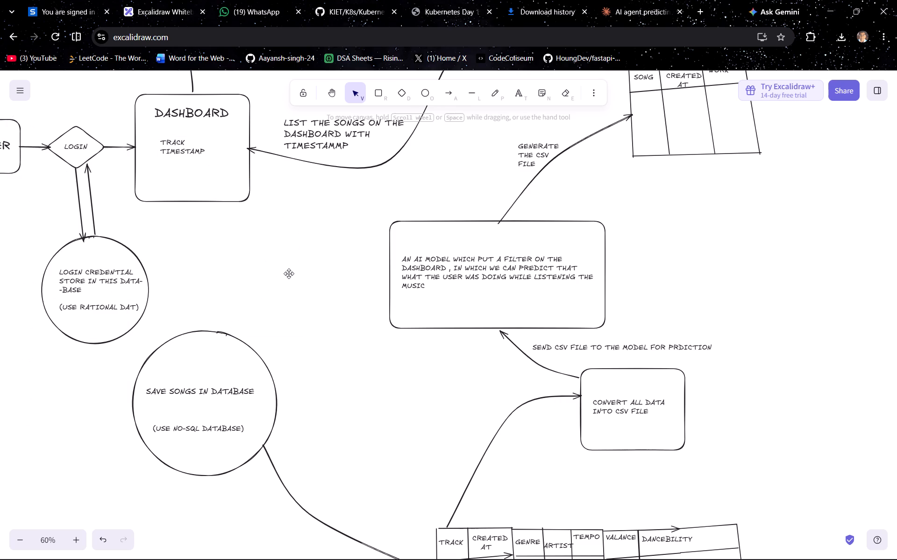
# Draw a roughly square rounded rectangle between the Dashboard and the AI model box, leaving a clear gap beside the model box.
pyautogui.click(376, 87)
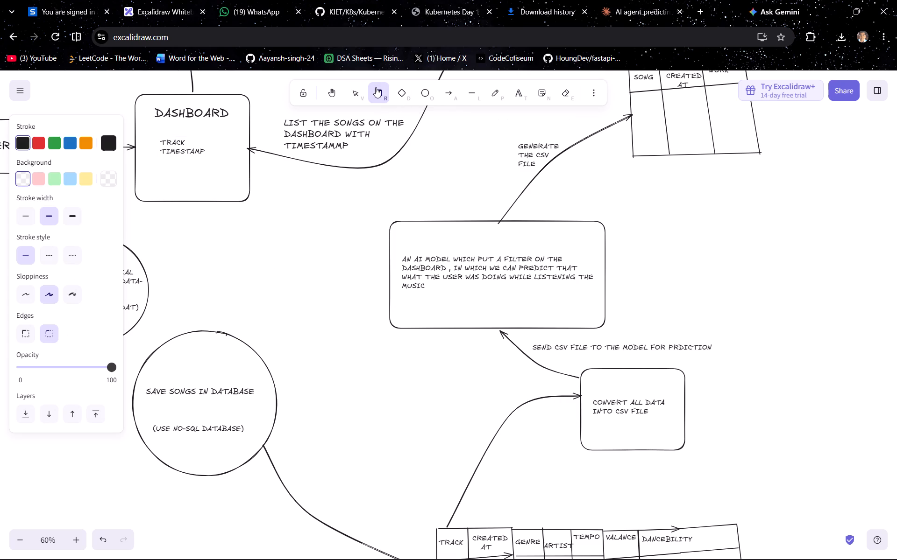
pyautogui.moveTo(281, 231); pyautogui.dragTo(338, 286)
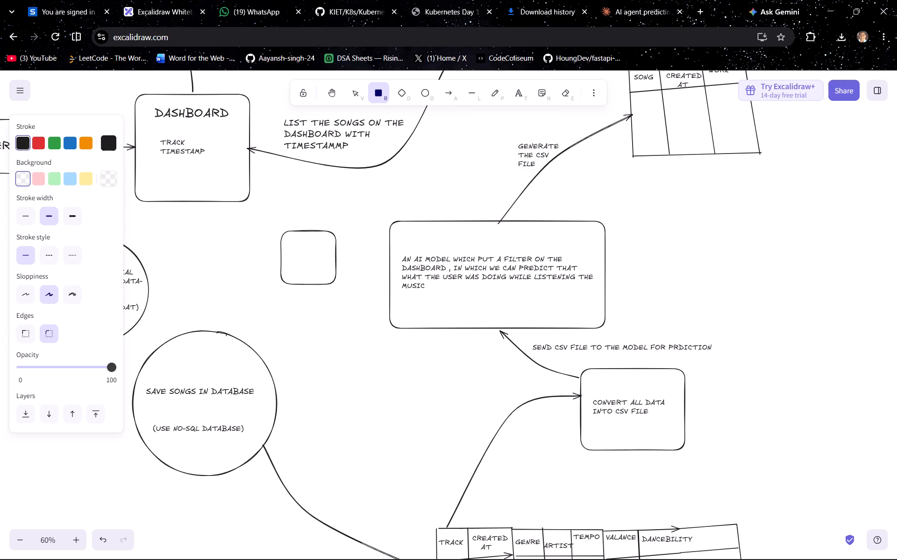
pyautogui.moveTo(338, 286); pyautogui.dragTo(360, 309)
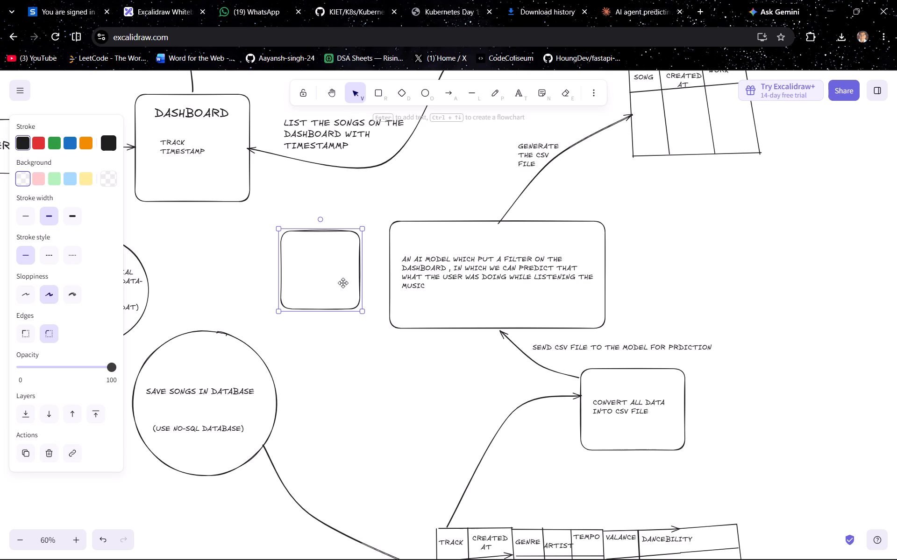
pyautogui.moveTo(343, 283); pyautogui.dragTo(331, 285)
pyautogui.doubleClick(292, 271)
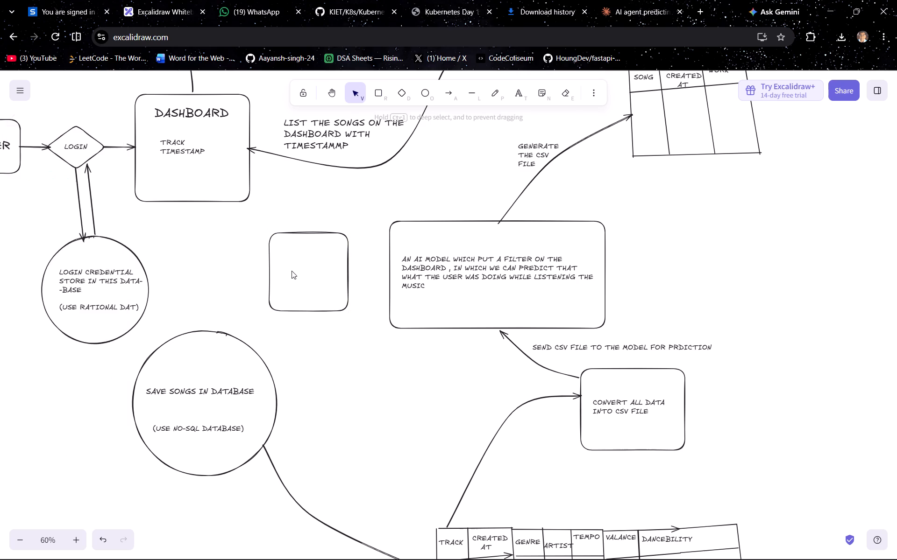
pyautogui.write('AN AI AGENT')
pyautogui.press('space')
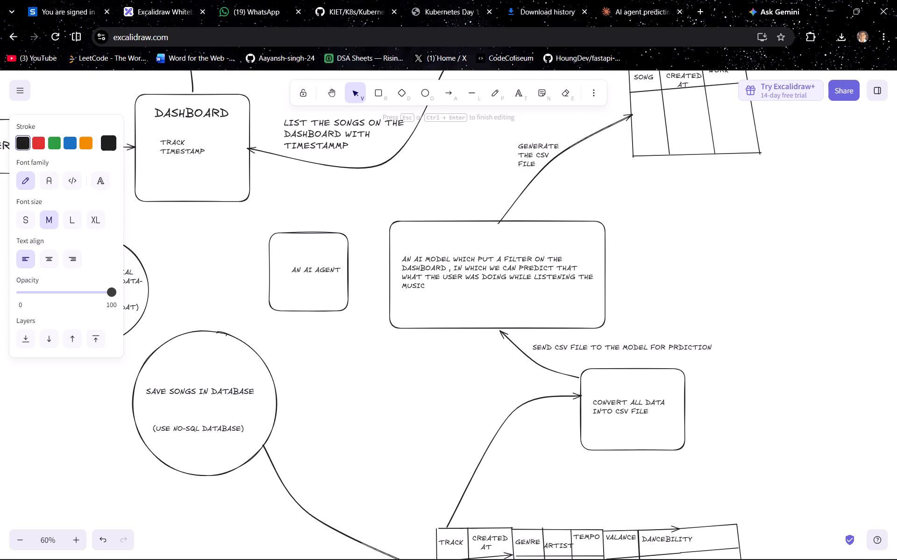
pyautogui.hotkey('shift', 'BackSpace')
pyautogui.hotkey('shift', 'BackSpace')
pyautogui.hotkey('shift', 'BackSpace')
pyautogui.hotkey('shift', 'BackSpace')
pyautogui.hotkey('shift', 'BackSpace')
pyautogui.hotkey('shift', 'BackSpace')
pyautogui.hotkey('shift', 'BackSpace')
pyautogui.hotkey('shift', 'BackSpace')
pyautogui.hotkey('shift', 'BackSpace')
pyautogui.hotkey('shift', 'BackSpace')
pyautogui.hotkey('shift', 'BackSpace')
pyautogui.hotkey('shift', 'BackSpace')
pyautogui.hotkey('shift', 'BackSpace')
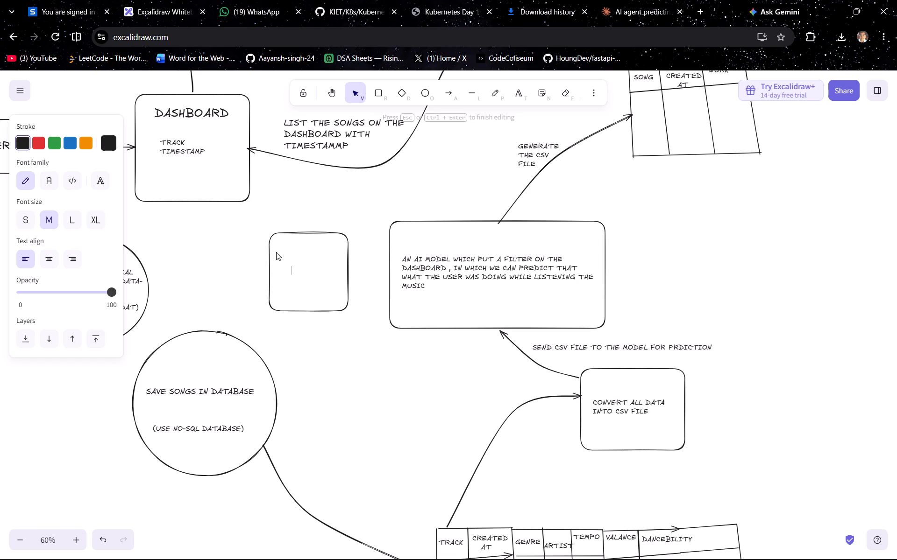
# Write "AN AI AGENT WHICH ANALYSE THE SONGS AND" over three lines near the new box's upper edge, and start a fourth line.
pyautogui.doubleClick(276, 252)
pyautogui.write('AN AI AGENT')
pyautogui.press('space')
pyautogui.hotkey('shift', 'Return')
pyautogui.write('WHICH')
pyautogui.press('space')
pyautogui.write('ANA')
pyautogui.write('LYSE')
pyautogui.press('space')
pyautogui.hotkey('shift', 'Return')
pyautogui.write('THE SONGS AND')
pyautogui.press('space')
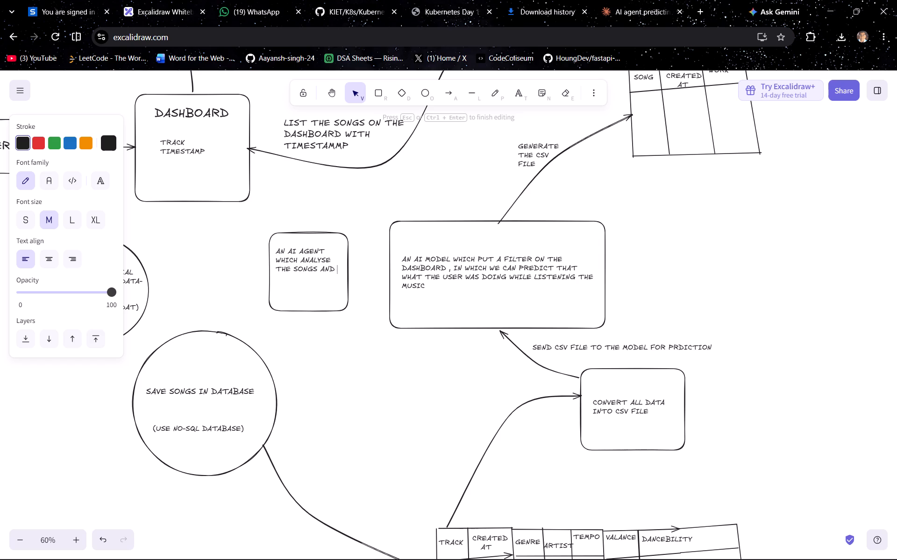
pyautogui.hotkey('shift', 'Return')
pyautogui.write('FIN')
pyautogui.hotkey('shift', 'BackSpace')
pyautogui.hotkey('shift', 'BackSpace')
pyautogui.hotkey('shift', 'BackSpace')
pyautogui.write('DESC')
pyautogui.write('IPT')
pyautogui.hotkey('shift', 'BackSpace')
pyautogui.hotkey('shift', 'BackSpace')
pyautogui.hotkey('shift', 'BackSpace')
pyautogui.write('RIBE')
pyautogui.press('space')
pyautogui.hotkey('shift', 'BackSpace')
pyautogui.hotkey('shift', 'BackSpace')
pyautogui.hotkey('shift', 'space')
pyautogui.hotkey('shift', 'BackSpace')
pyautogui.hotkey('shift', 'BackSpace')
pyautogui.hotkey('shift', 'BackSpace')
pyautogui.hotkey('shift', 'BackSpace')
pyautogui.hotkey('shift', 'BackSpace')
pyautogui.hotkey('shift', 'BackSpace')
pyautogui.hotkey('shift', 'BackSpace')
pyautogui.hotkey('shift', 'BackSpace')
# Enter DISCRIBE on the fourth line of the AI agent box's text.
pyautogui.write('DIS')
pyautogui.write('CRIBE')
# Check the spelling of "discribe" through search suggestions in a new browser tab, and return to the flowchart.
pyautogui.click(701, 13)
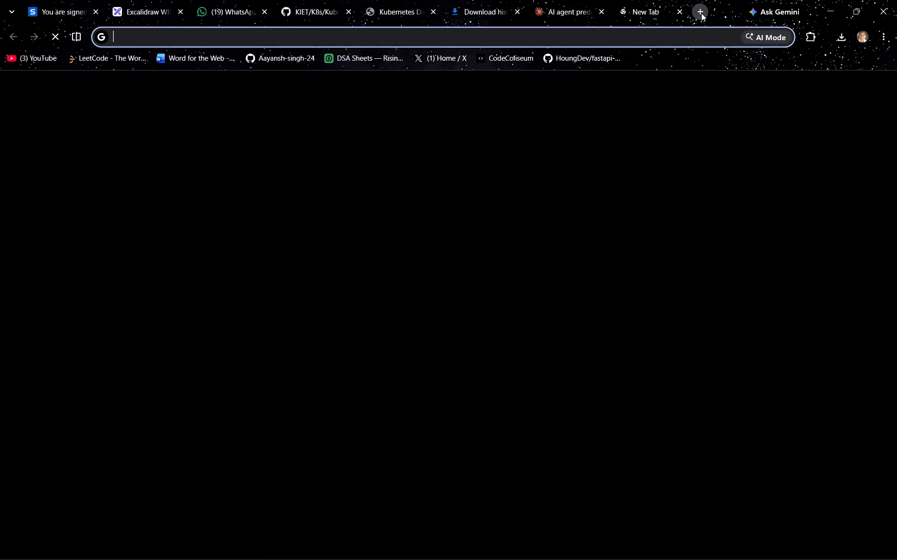
pyautogui.write('dis')
pyautogui.write('cribe')
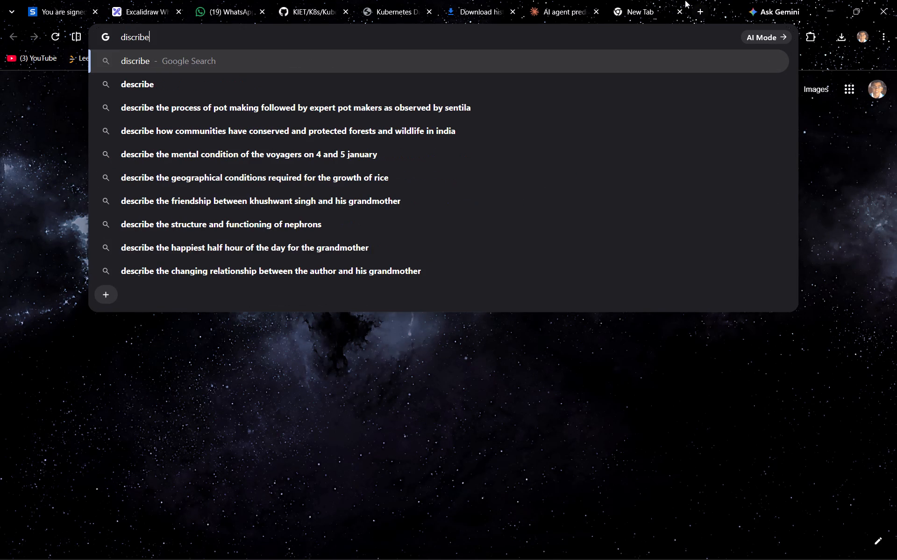
pyautogui.click(681, 13)
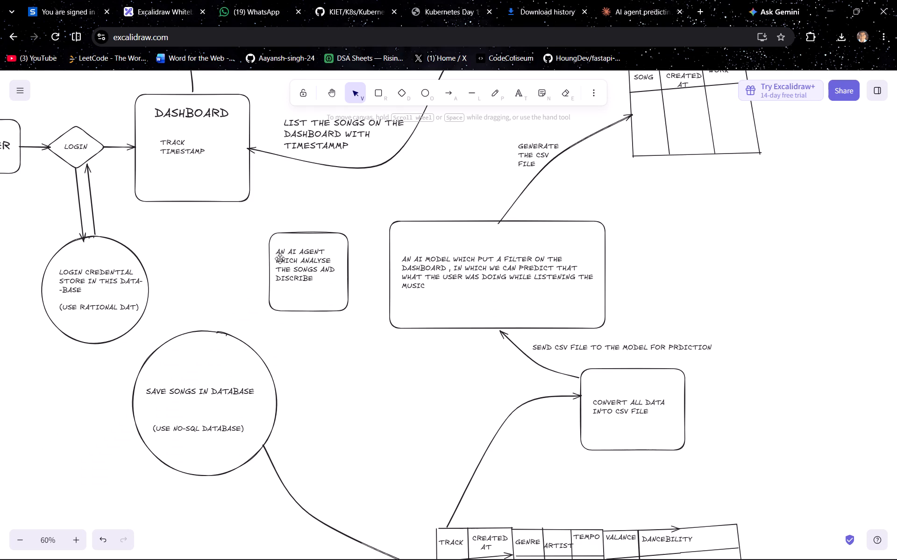
# Correct the fourth line of the AI agent box's text to "DESCRIBE THE" and start a fifth line.
pyautogui.doubleClick(290, 282)
pyautogui.click(290, 282)
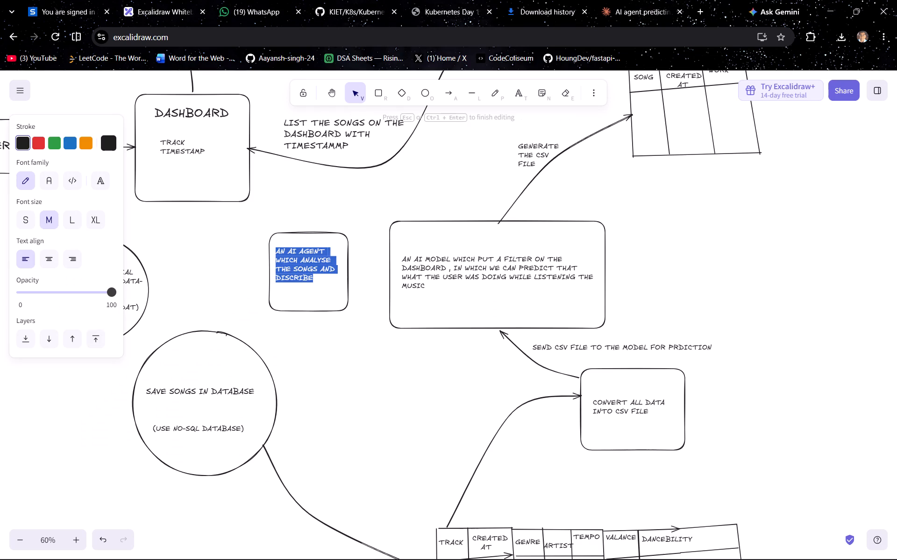
pyautogui.click(313, 277)
pyautogui.press('BackSpace')
pyautogui.press('BackSpace')
pyautogui.press('BackSpace')
pyautogui.press('BackSpace')
pyautogui.press('BackSpace')
pyautogui.press('BackSpace')
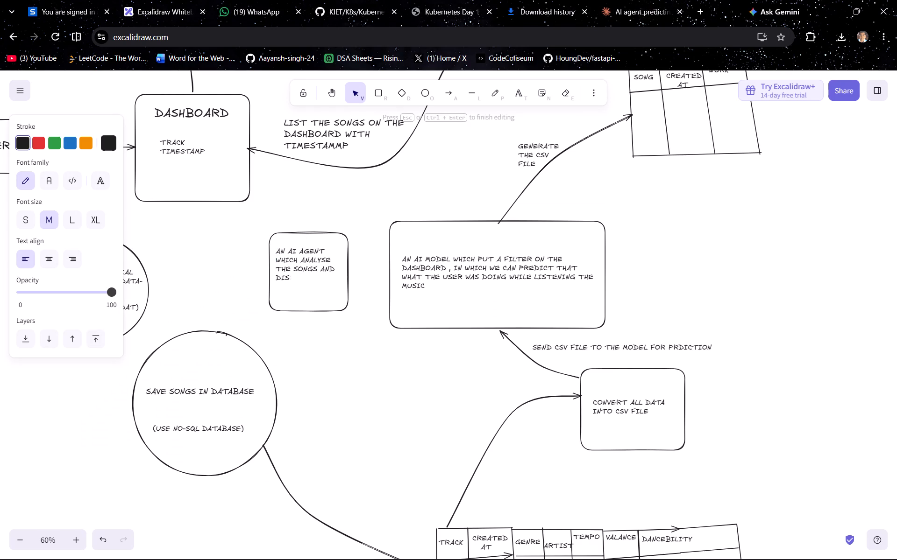
pyautogui.press('BackSpace')
pyautogui.write('ESCRIBE')
pyautogui.press('space')
pyautogui.write('TEH')
pyautogui.press('space')
pyautogui.hotkey('shift', 'BackSpace')
pyautogui.hotkey('shift', 'BackSpace')
pyautogui.hotkey('shift', 'BackSpace')
pyautogui.write('HE')
pyautogui.press('space')
pyautogui.hotkey('shift', 'Return')
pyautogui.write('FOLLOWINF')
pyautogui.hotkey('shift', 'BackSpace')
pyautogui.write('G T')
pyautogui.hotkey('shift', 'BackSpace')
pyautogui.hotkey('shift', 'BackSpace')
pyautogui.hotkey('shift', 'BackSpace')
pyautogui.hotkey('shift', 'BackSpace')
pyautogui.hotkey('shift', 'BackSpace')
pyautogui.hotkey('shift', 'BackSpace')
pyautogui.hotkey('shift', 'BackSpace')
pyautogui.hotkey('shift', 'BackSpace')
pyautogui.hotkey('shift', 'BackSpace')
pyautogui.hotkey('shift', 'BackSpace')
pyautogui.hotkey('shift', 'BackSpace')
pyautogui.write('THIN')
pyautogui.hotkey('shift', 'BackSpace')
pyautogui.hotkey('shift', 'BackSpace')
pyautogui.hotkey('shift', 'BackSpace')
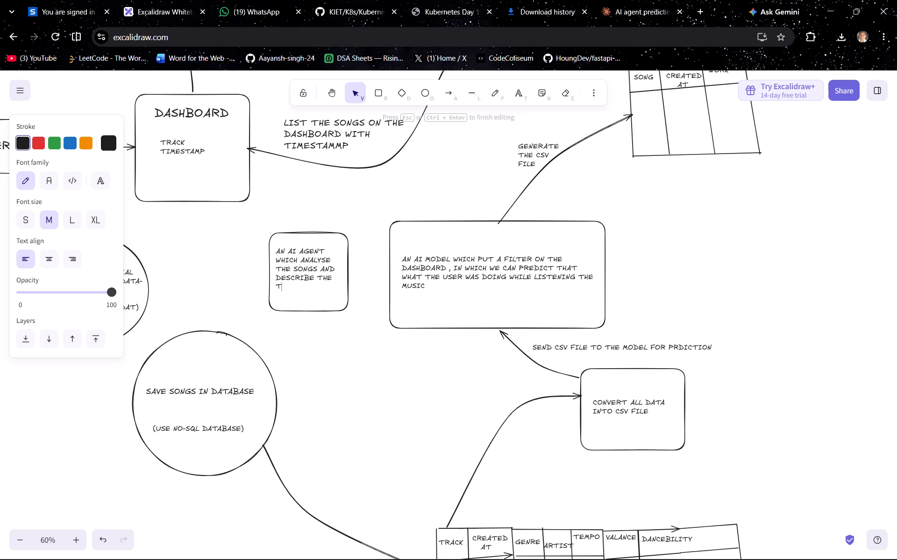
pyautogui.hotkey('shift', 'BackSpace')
# Complete the AI agent box's text with "INFO PRESENT IN" on the fifth line and "DATABASE" on the sixth.
pyautogui.write('INFO')
pyautogui.press('space')
pyautogui.write('PRESENT IN')
pyautogui.press('space')
pyautogui.hotkey('shift', 'Return')
pyautogui.write('DATABASE')
pyautogui.hotkey('shift', 'BackSpace')
pyautogui.hotkey('shift', 'e')
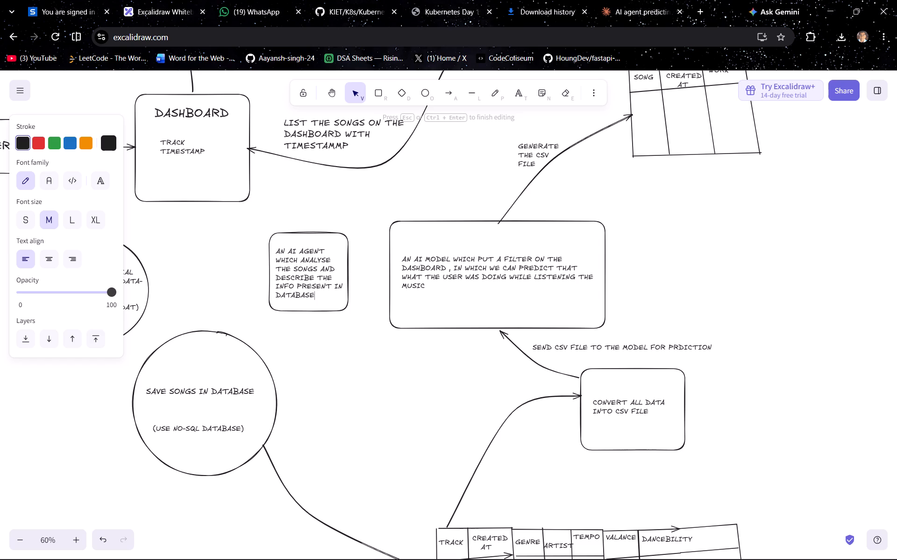
pyautogui.click(318, 336)
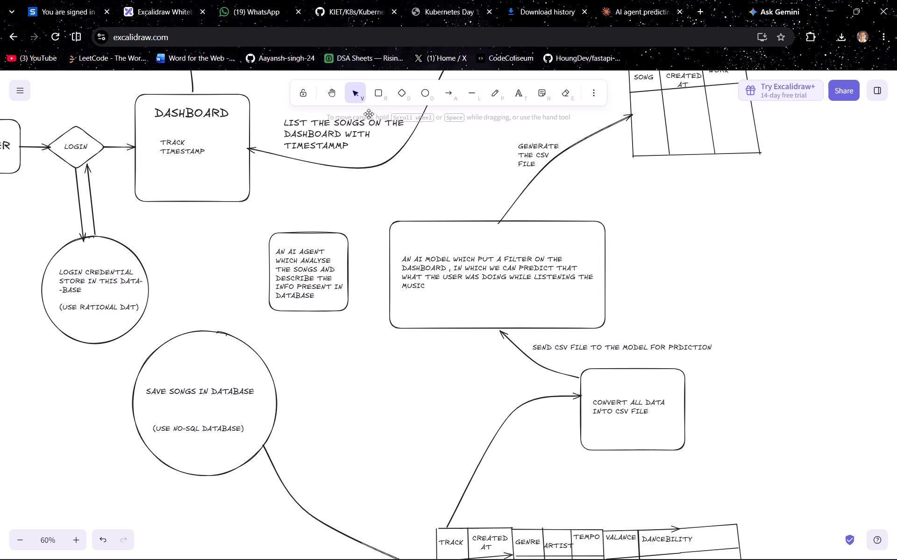
# Draw an arrow from the Dashboard's lower edge to the AI agent box and bend it into a curve bulging away from the box.
pyautogui.click(449, 93)
pyautogui.click(202, 203)
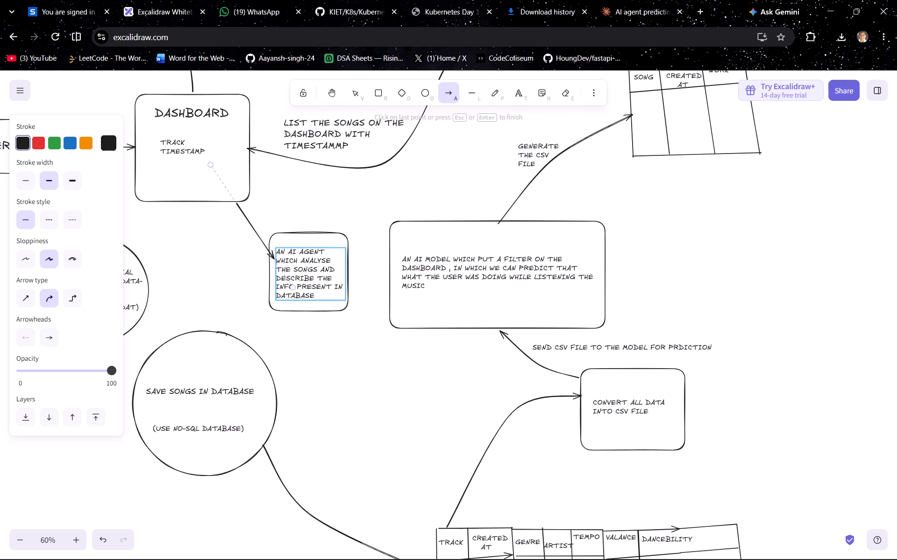
pyautogui.click(265, 250)
pyautogui.click(235, 247)
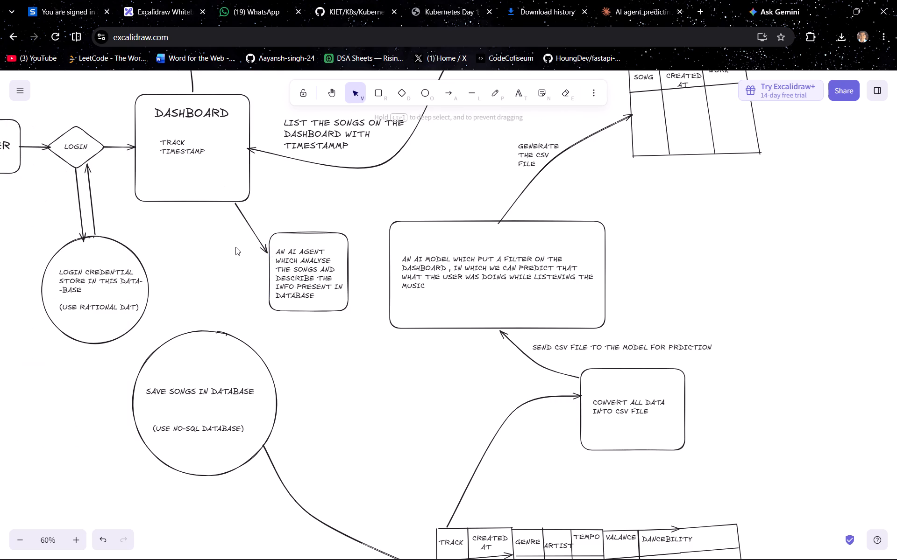
pyautogui.click(249, 229)
pyautogui.moveTo(252, 225); pyautogui.dragTo(232, 233)
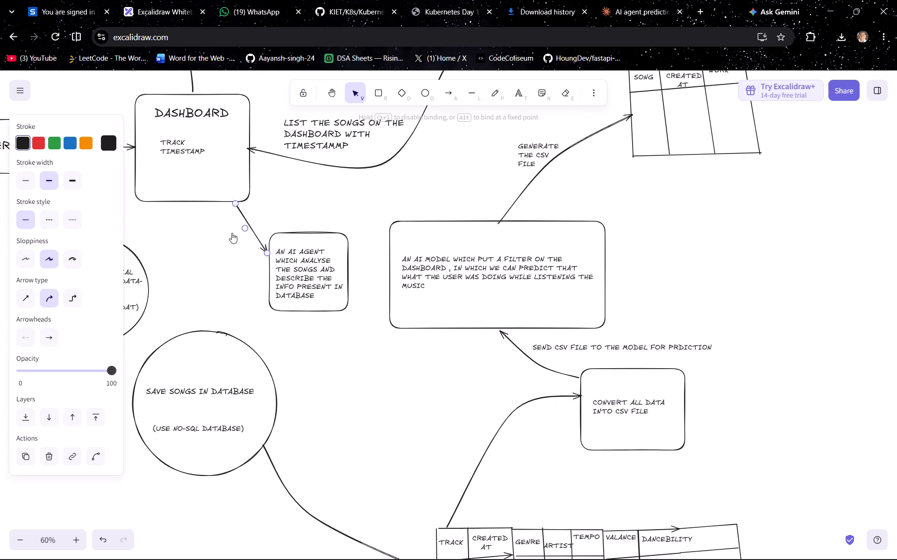
pyautogui.moveTo(232, 233); pyautogui.dragTo(217, 242)
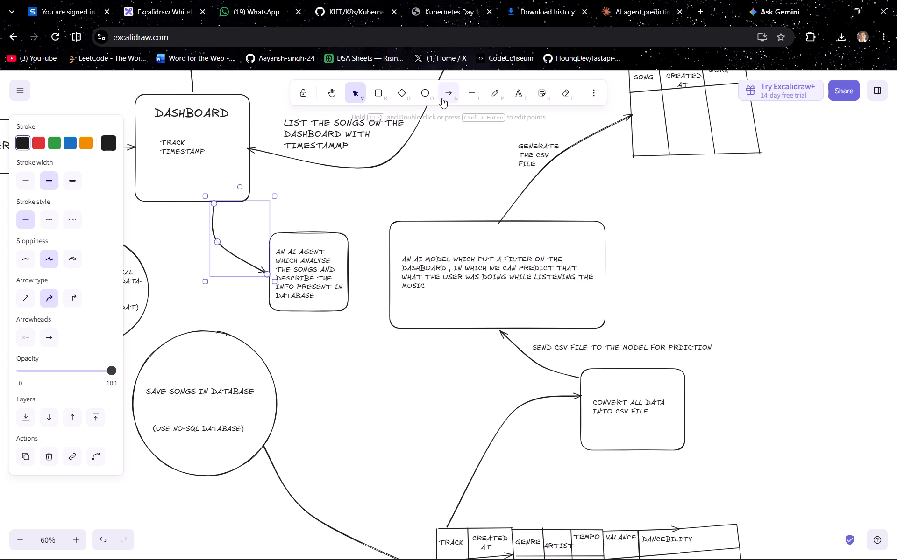
# Connect the AI agent box's lower edge to the Save Songs in Database circle with an arrow curving outward beside the circle.
pyautogui.click(443, 96)
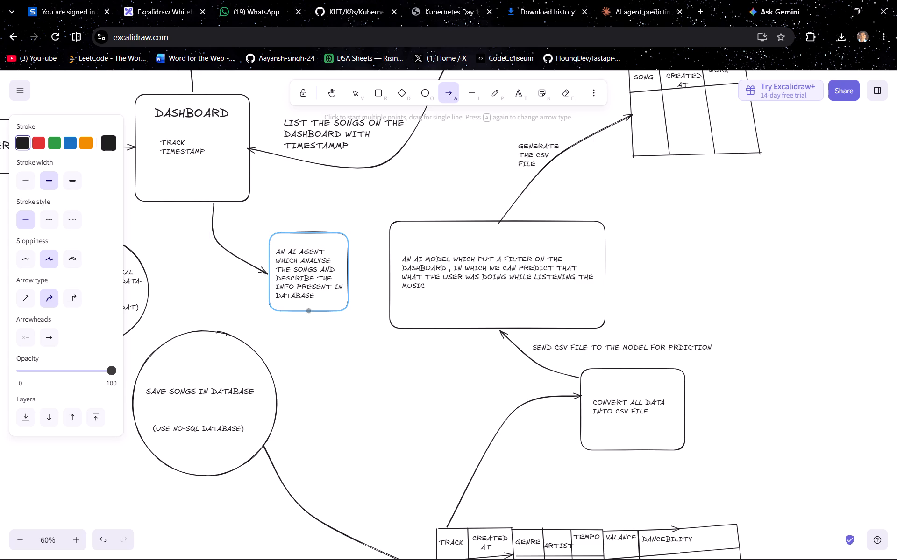
pyautogui.click(342, 310)
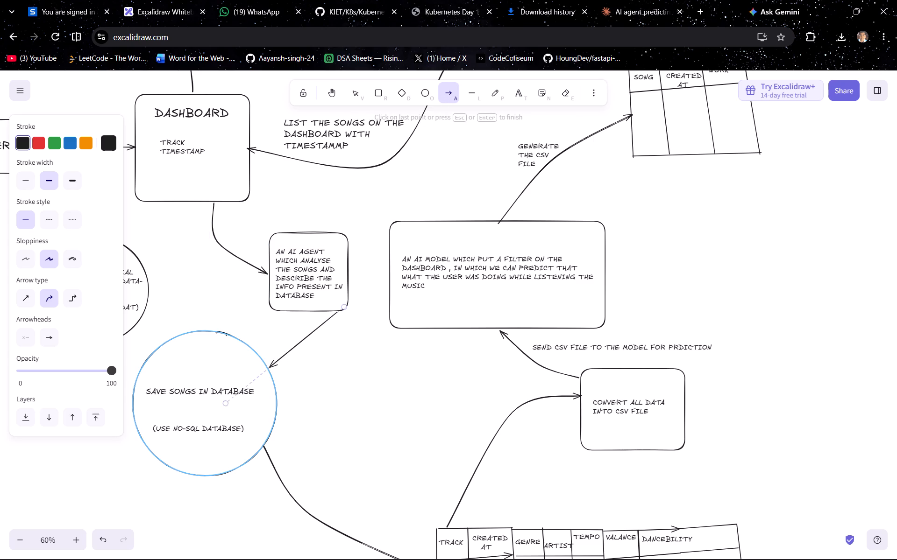
pyautogui.click(267, 367)
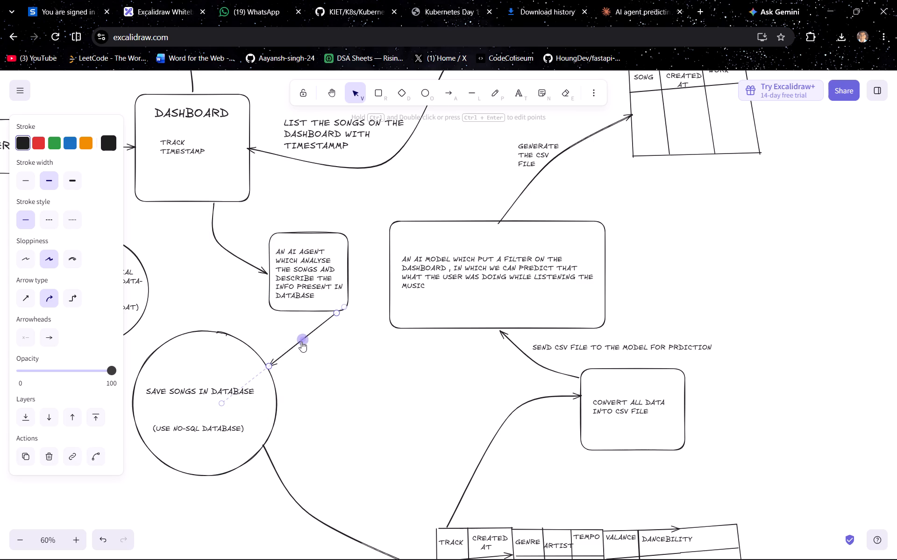
pyautogui.moveTo(301, 342); pyautogui.dragTo(348, 379)
pyautogui.click(441, 381)
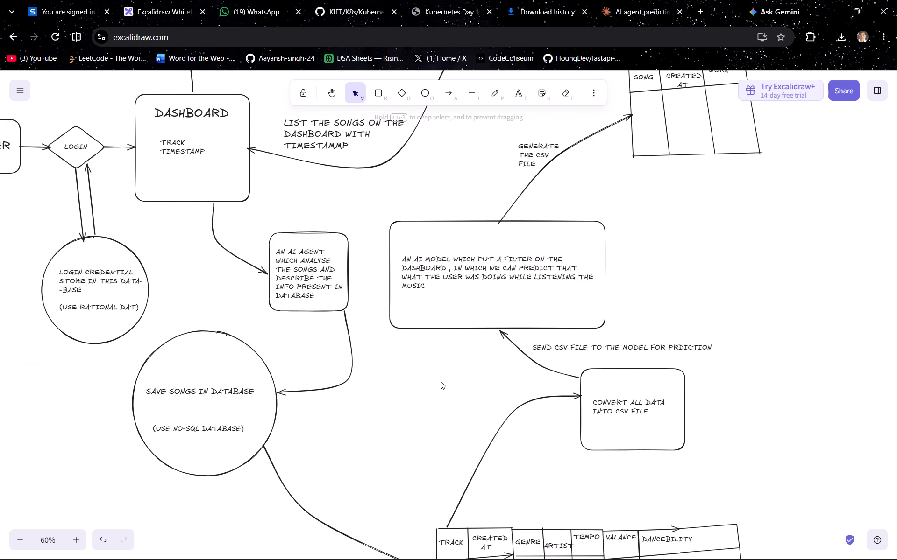
# Review the whole flowchart, examining how the AI agent box connects the Dashboard to the songs database.
pyautogui.scroll(3, 441, 381)
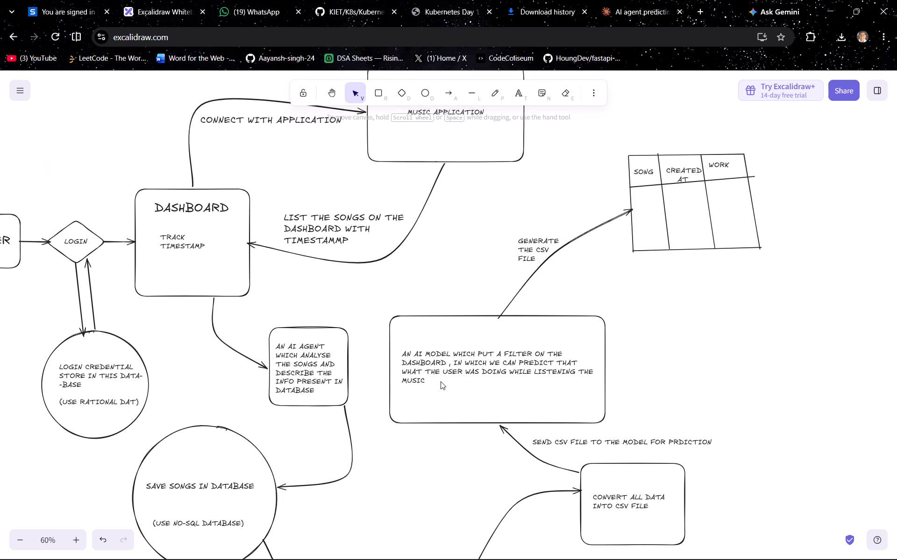
pyautogui.scroll(-2, 441, 381)
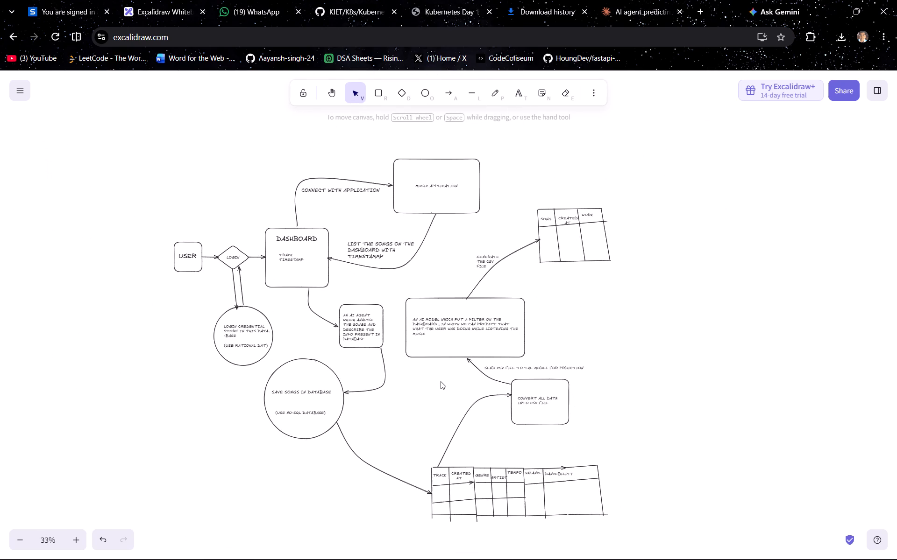
pyautogui.hscroll(-1, 441, 381)
pyautogui.scroll(1, 441, 381)
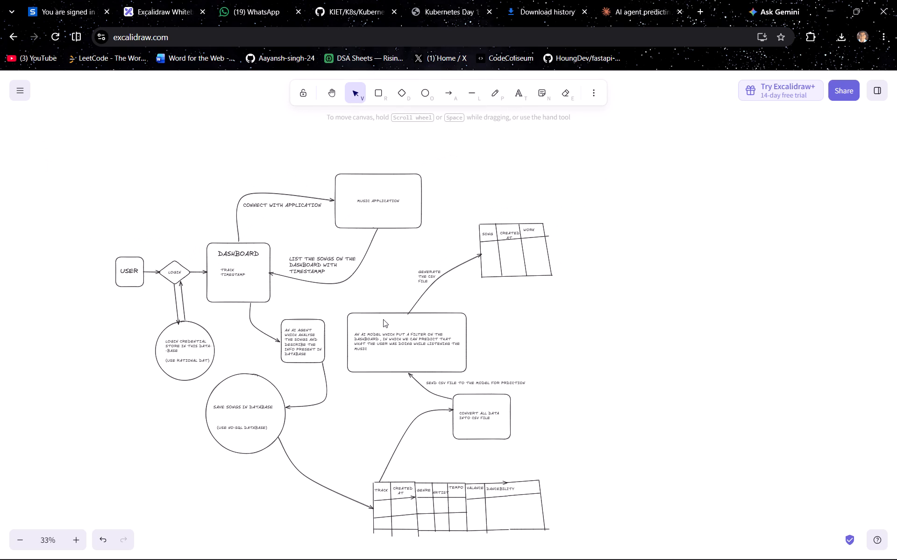
pyautogui.scroll(-1, 383, 319)
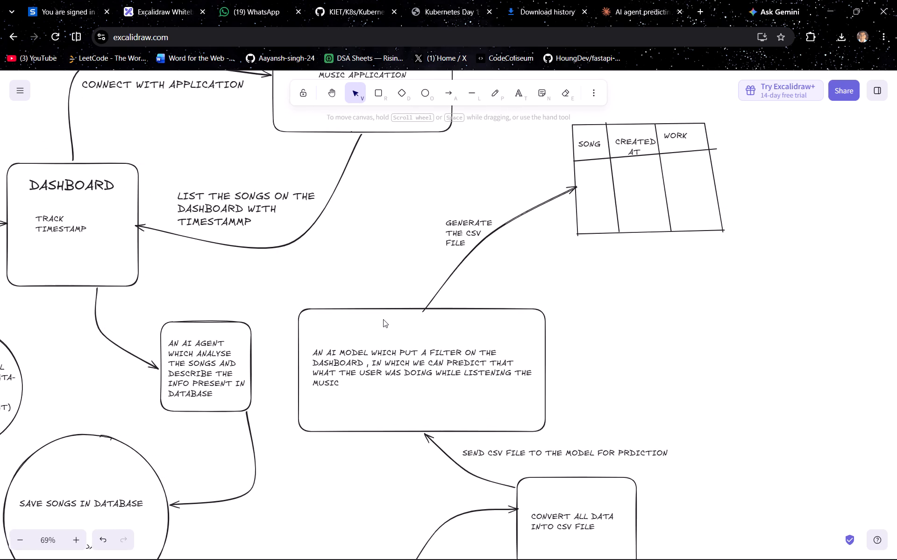